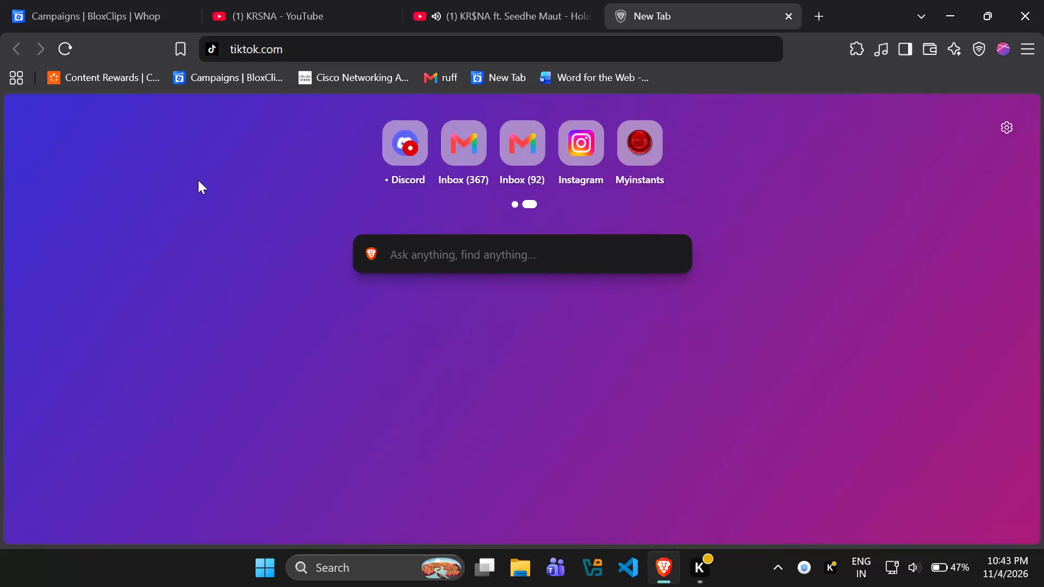
Open tiktok.com in the new browser tab.
click(356, 47)
key(Return)
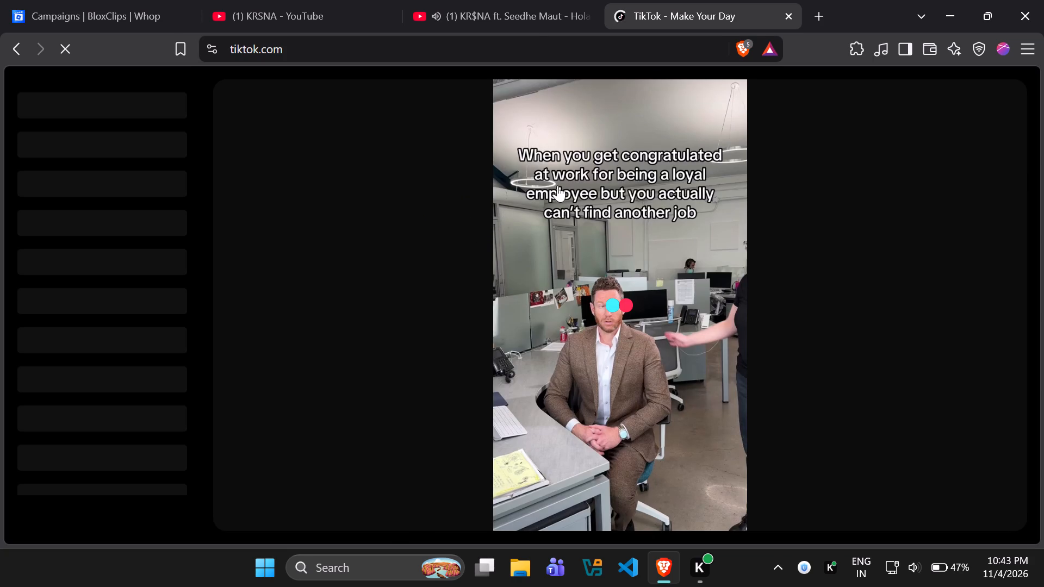
Close the YouTube tab playing the Hola Amigo music video.
click(520, 12)
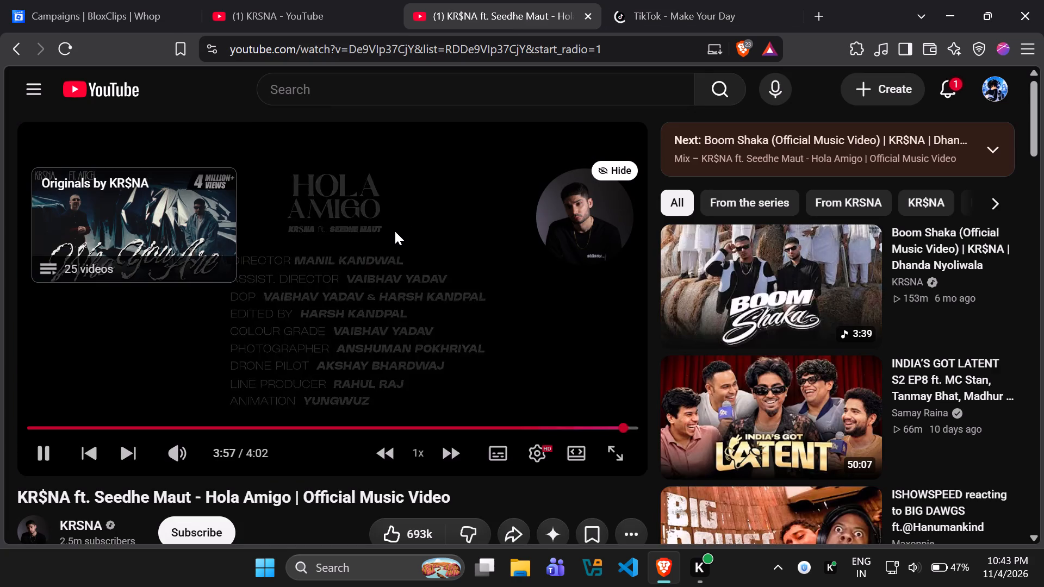
middle_click(493, 0)
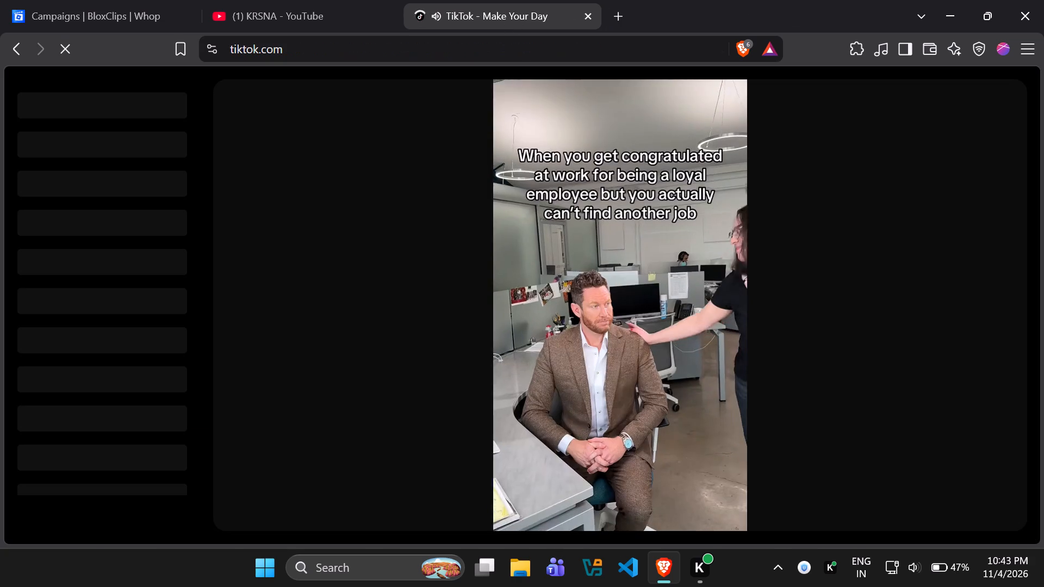
Pause the feed video and open TikTok's upload page for videos.
click(605, 232)
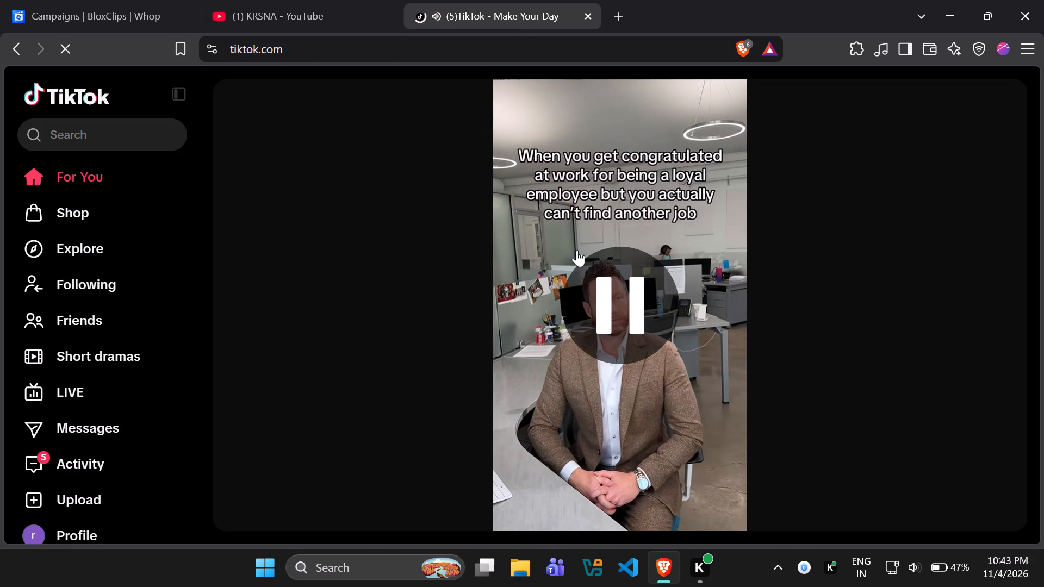
click(92, 490)
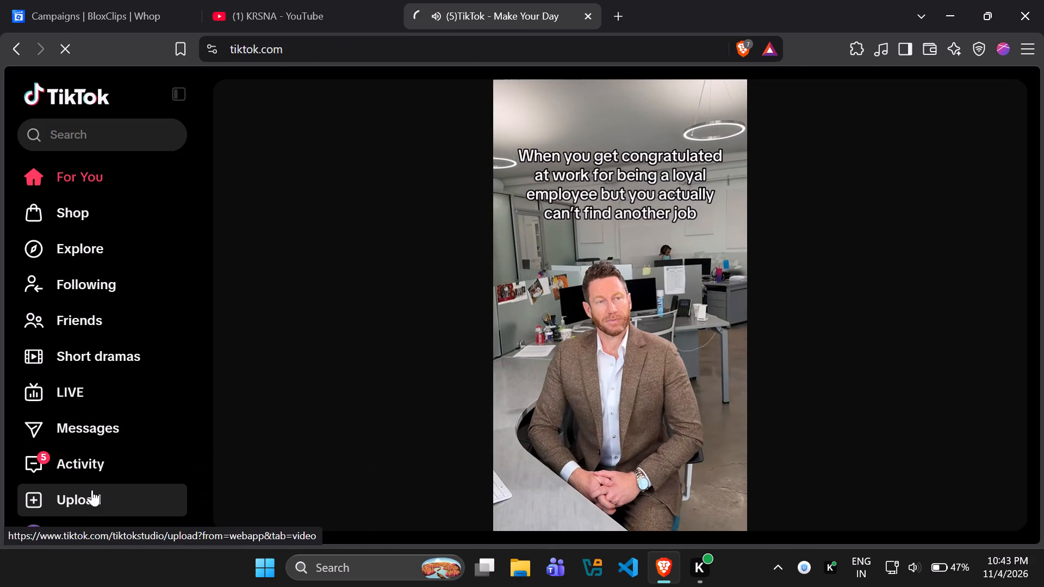
click(92, 490)
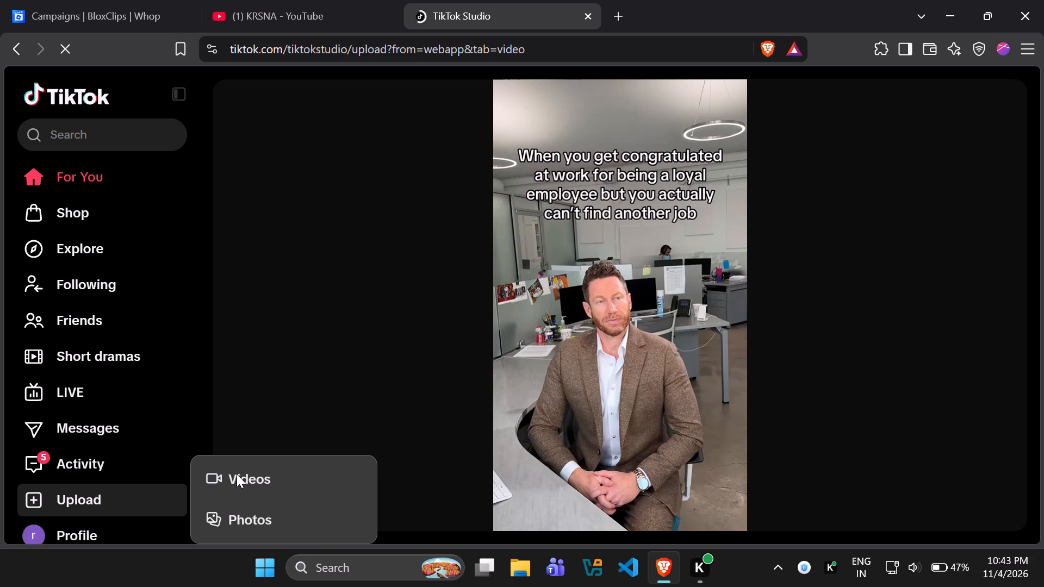
click(237, 474)
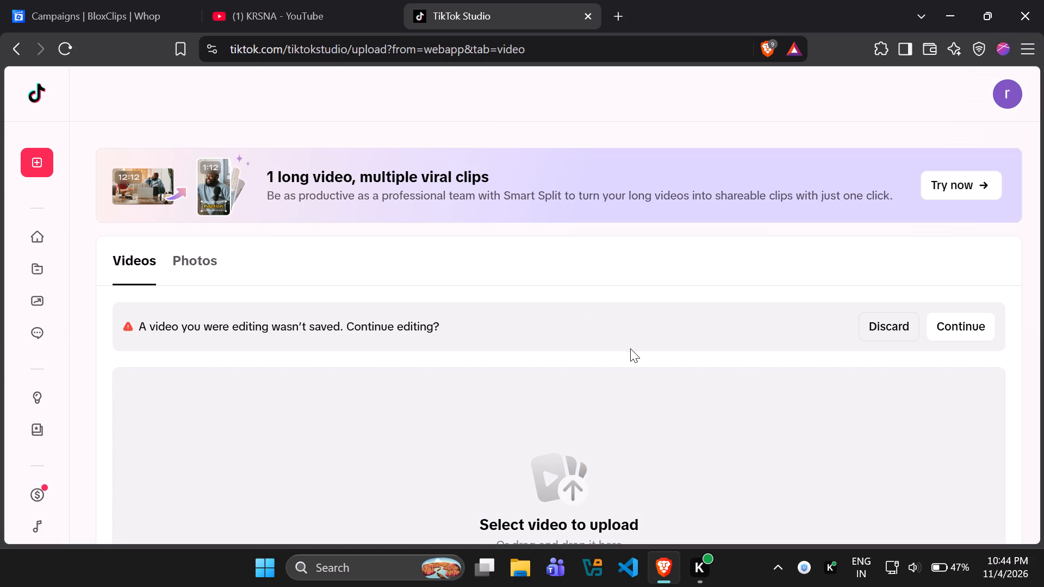
Permanently discard the unsaved roboclips1 video post.
scroll(628, 353, down, 2)
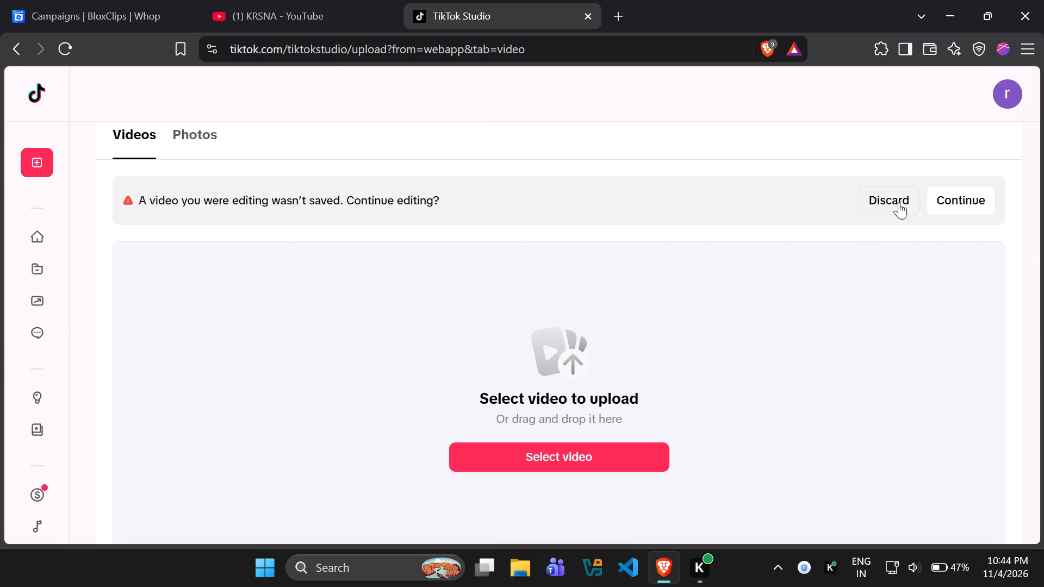
click(906, 198)
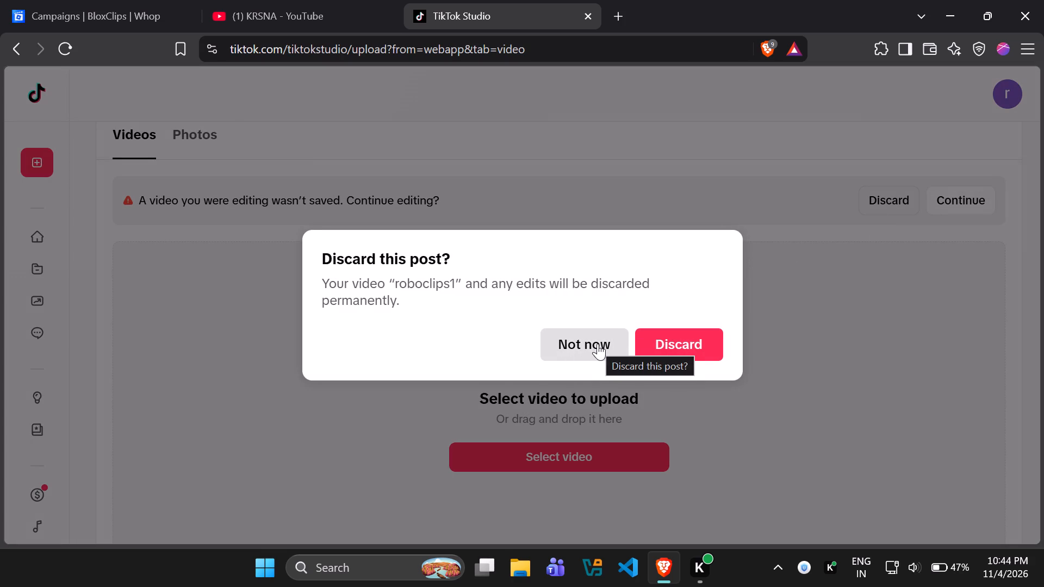
click(656, 342)
scroll(321, 286, up, 3)
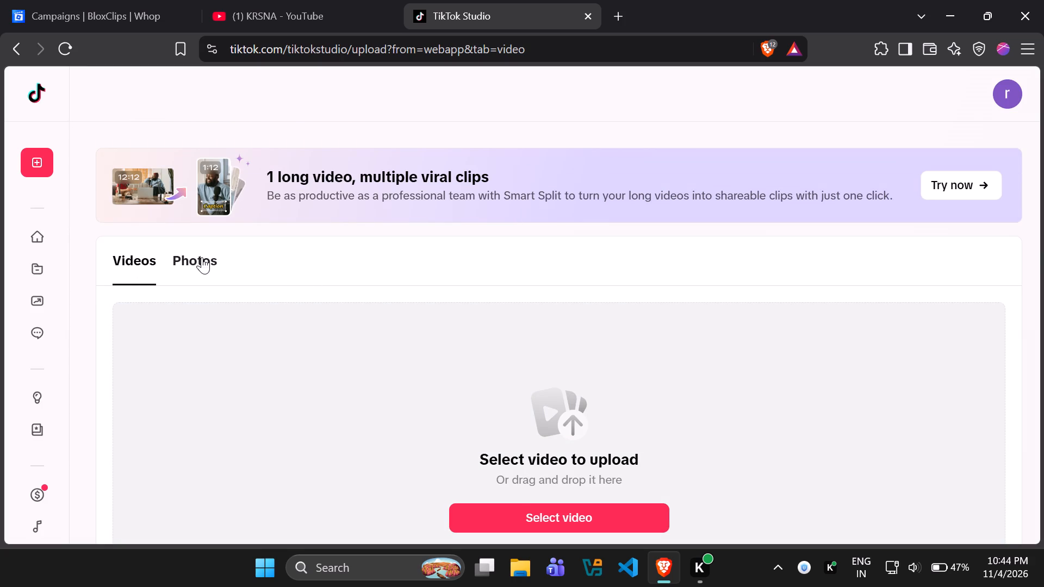
Review the TikTok Studio home page, checking the estimated rewards metric and the recent posts.
click(28, 235)
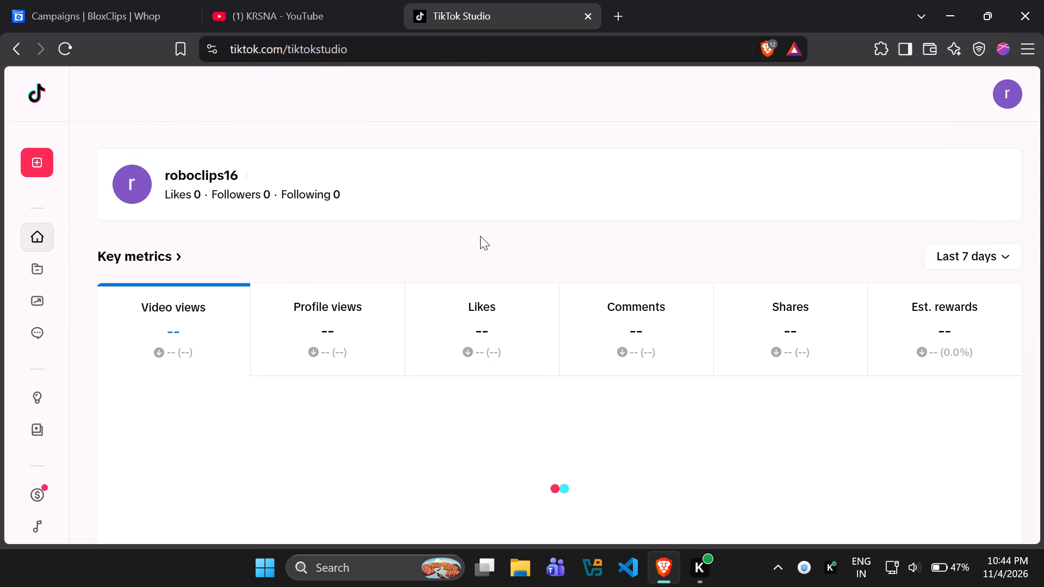
scroll(371, 311, down, 1)
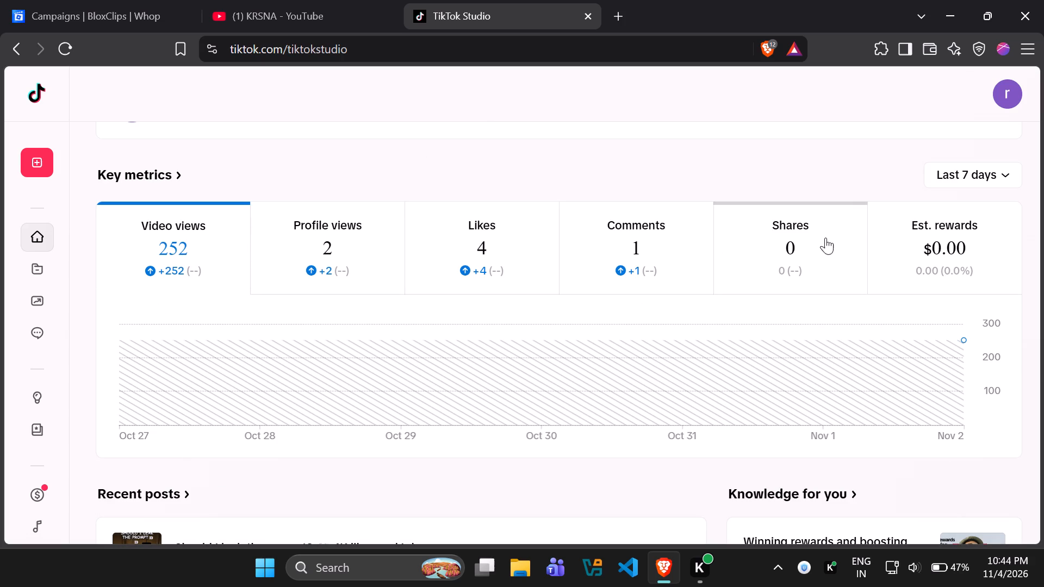
click(952, 238)
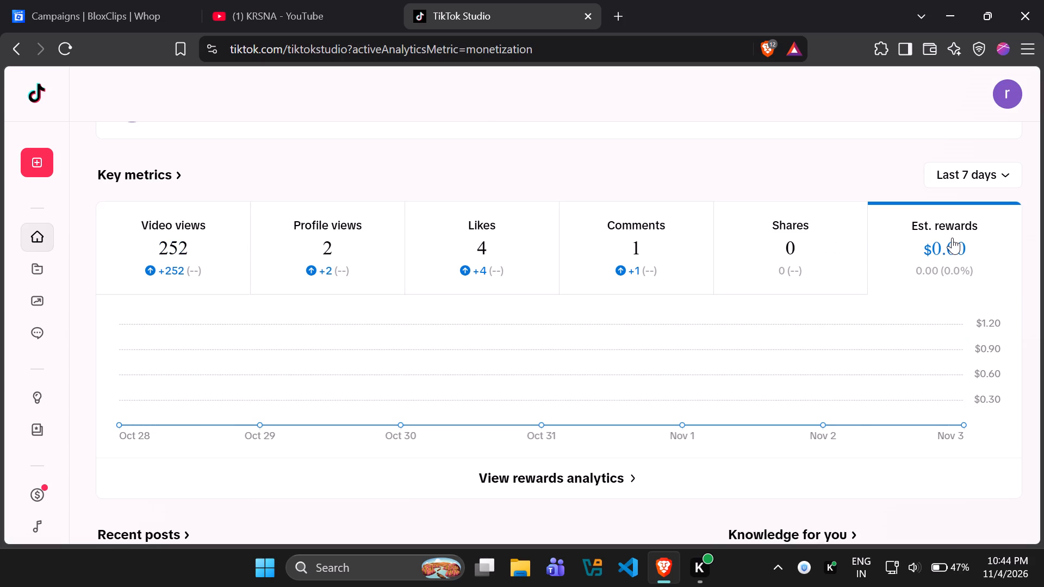
scroll(197, 347, down, 3)
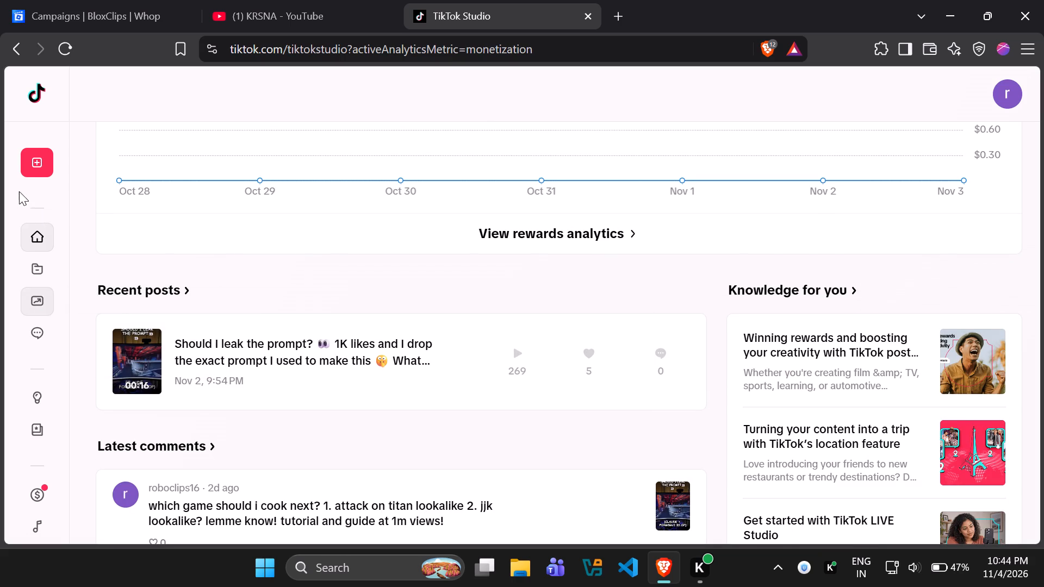
Upload the video file 2ndBuildaringfarm from the Forgui folder as a new post.
click(29, 165)
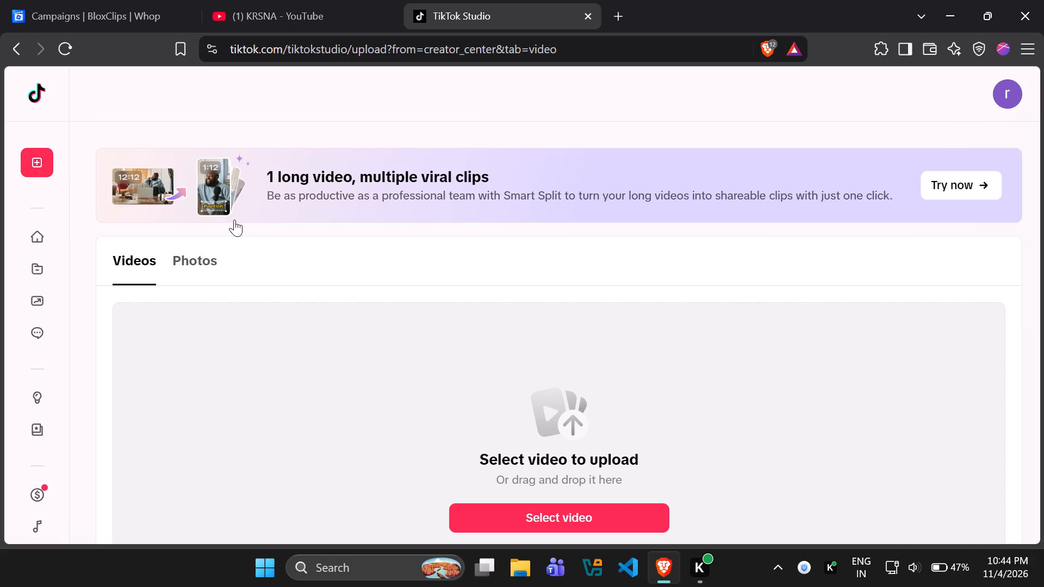
scroll(480, 465, down, 1)
click(531, 430)
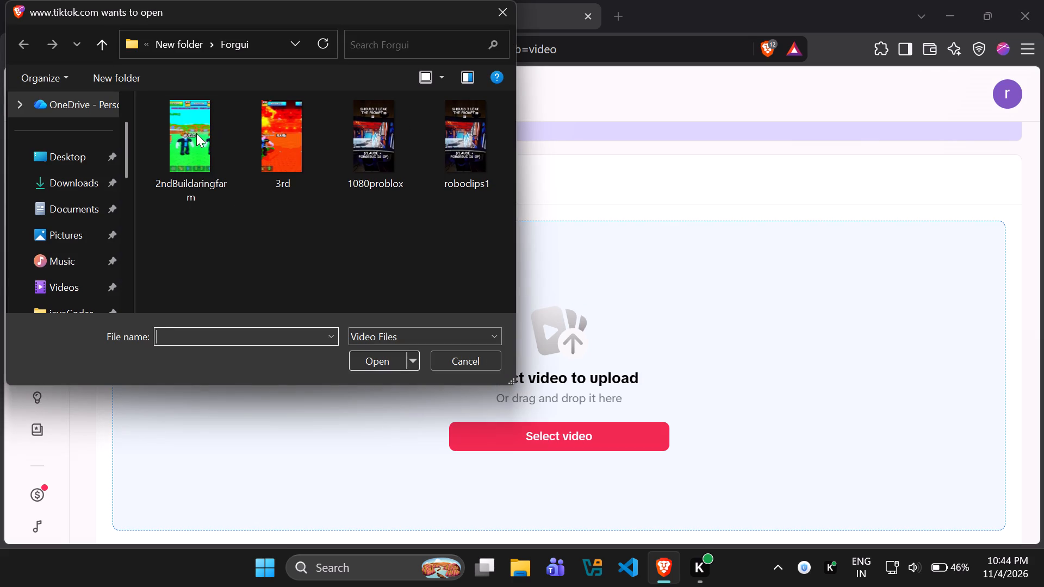
click(196, 133)
click(385, 355)
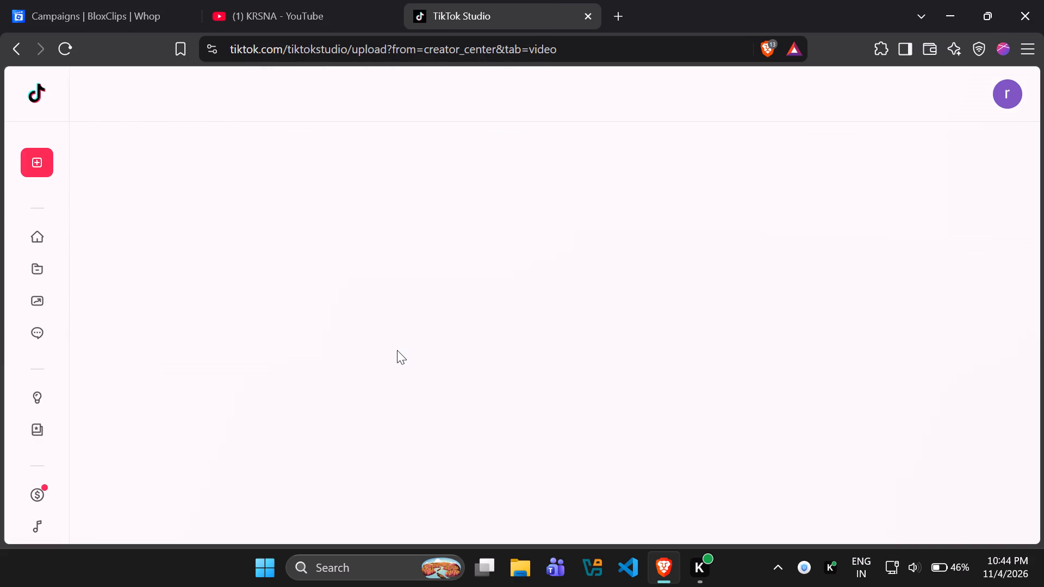
click(855, 404)
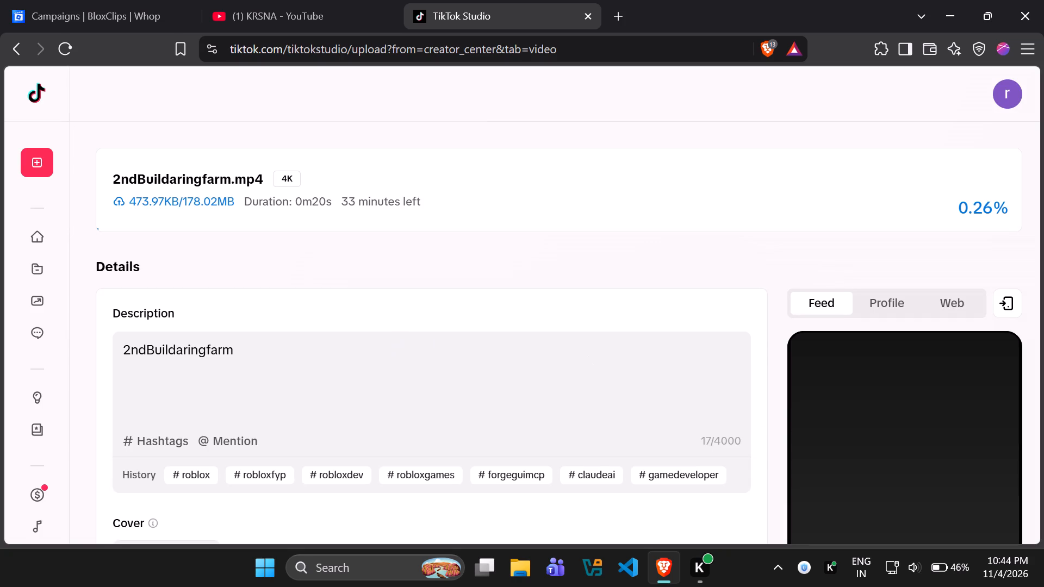
Clear the default file-name text from the post's description.
drag(363, 352, 11, 352)
triple_click(139, 353)
click(139, 353)
text(This)
key(space)
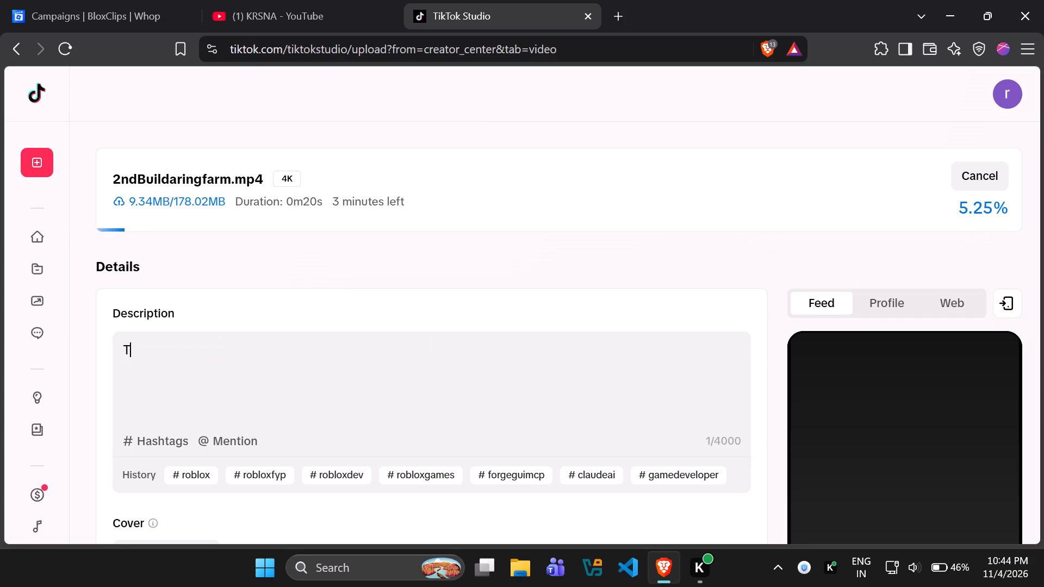
text(new)
key(space)
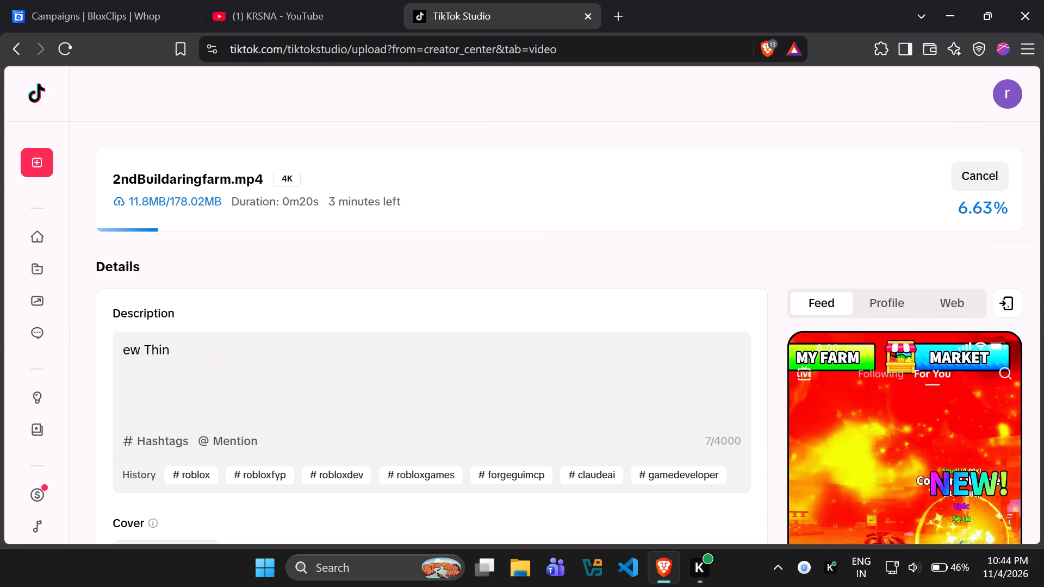
key(ctrl+BackSpace)
key(ctrl+BackSpace)
key(ctrl+Delete)
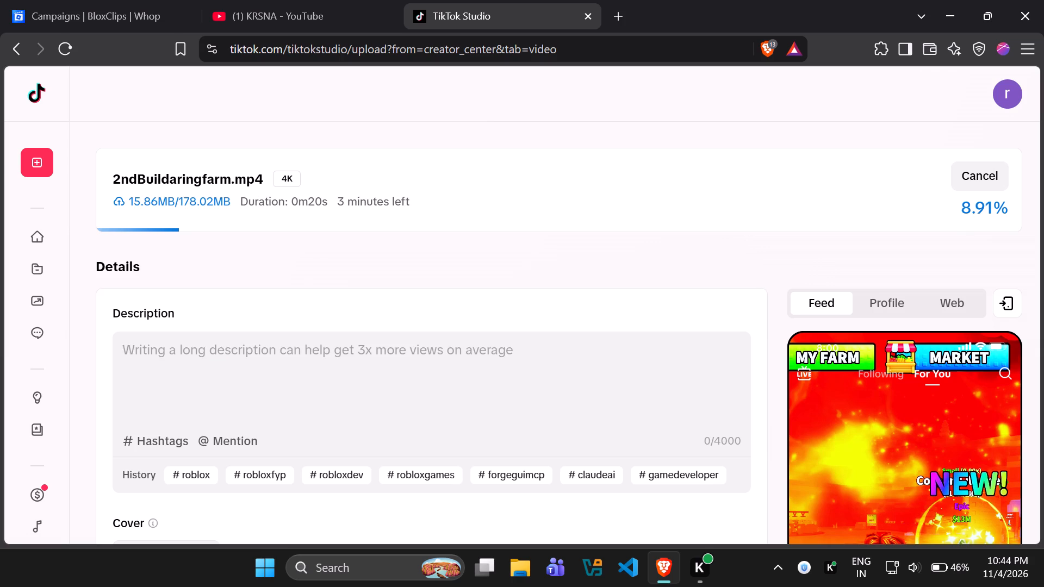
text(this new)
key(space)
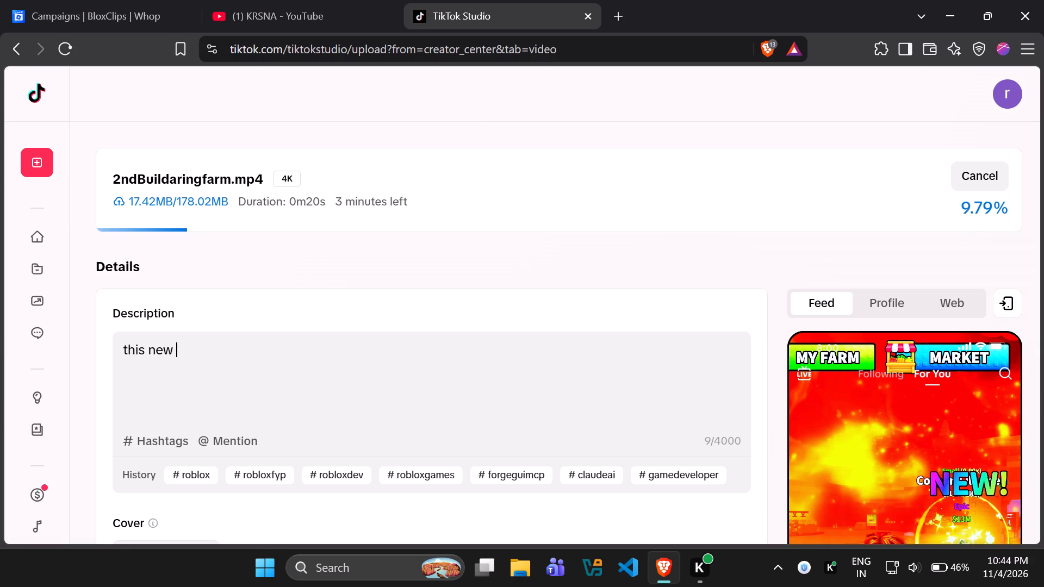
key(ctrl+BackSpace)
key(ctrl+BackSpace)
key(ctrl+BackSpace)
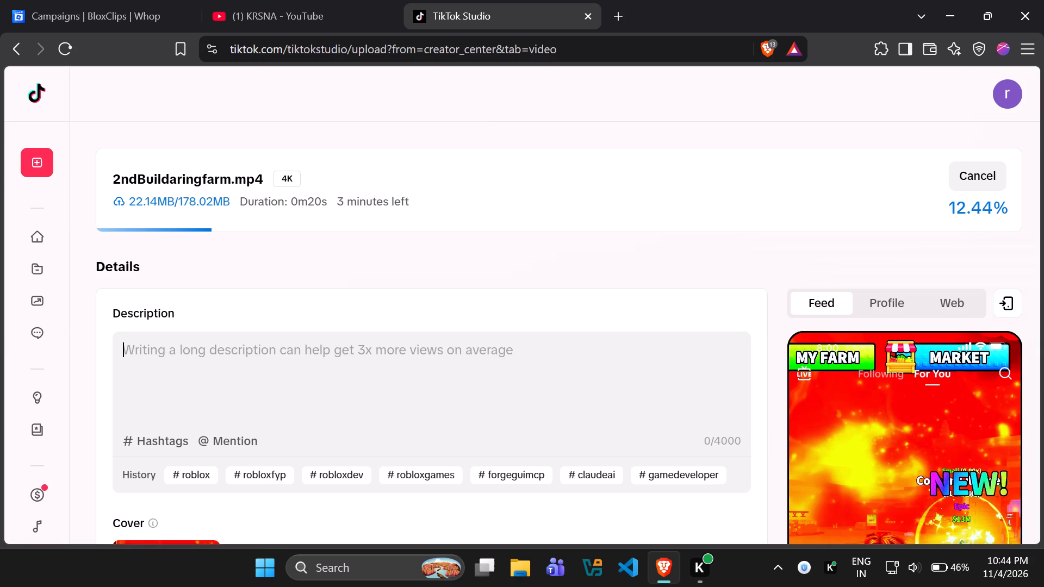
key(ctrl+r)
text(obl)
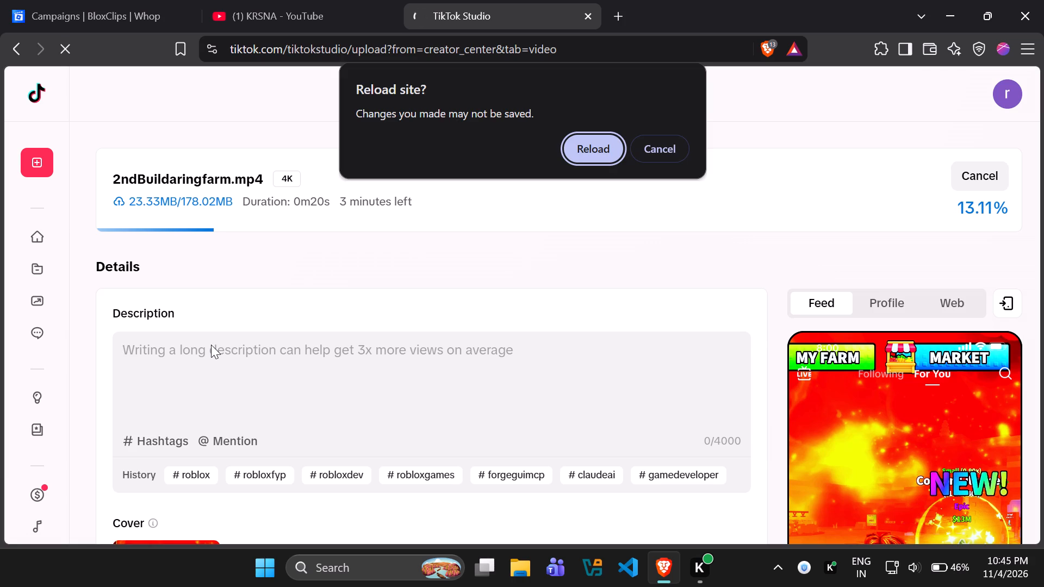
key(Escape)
Write the post description "Build a ring farm is back in Roblox".
click(237, 347)
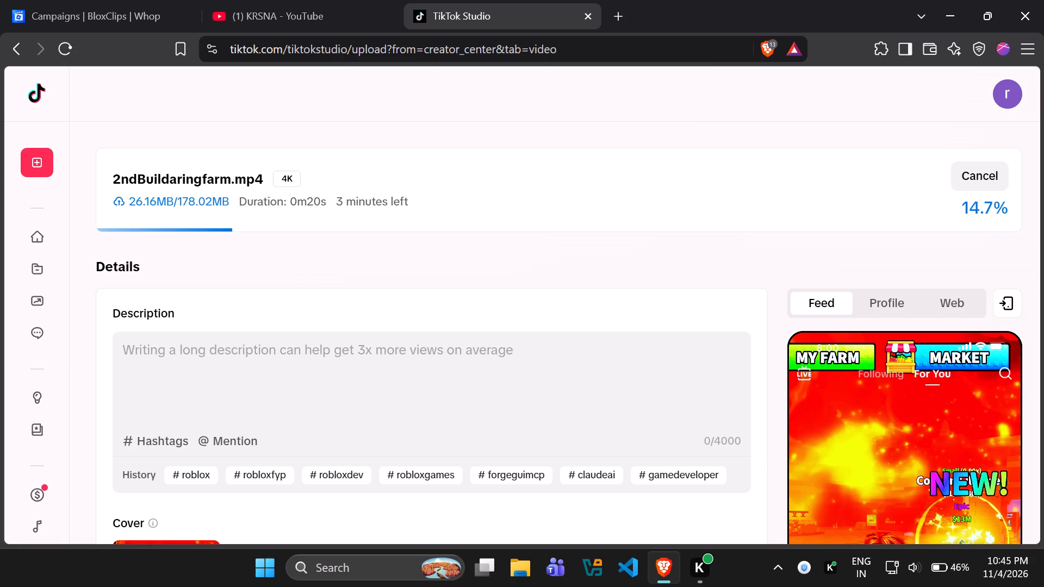
text(Roblox)
key(space)
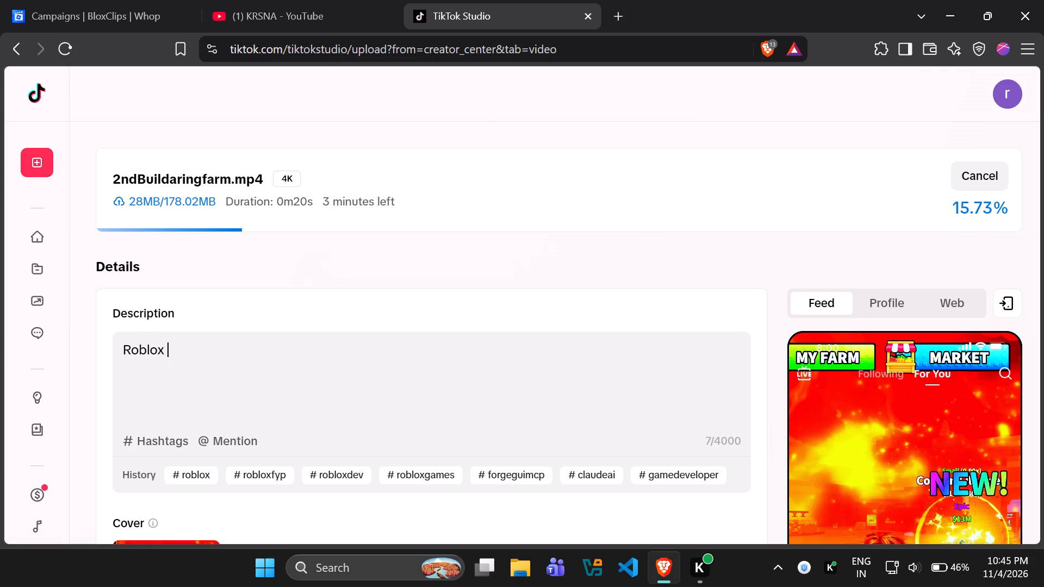
key(ctrl+Left)
text(Build)
key(space)
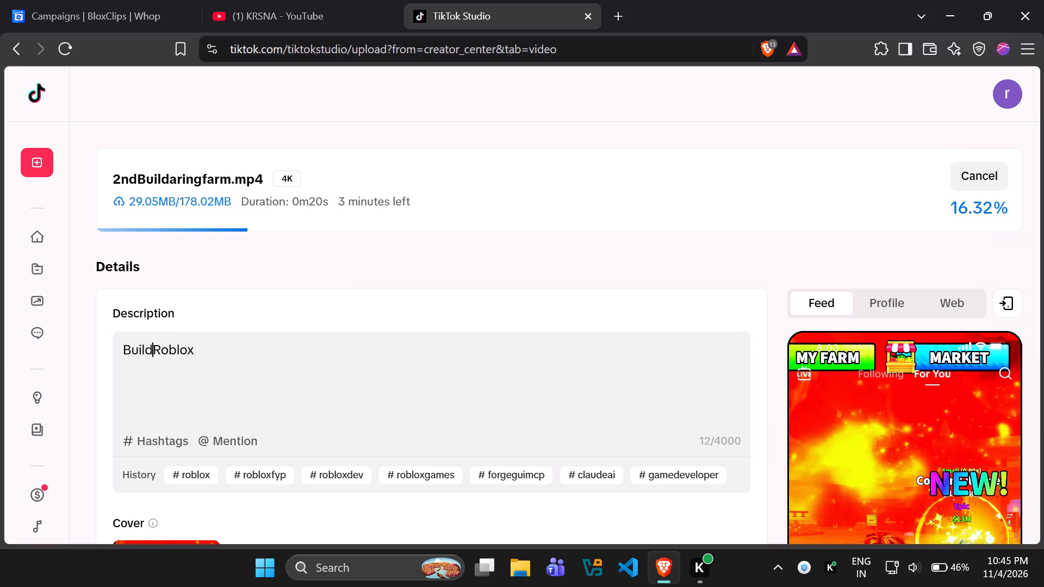
key(space)
key(BackSpace)
text(a ring farm is back in)
key(space)
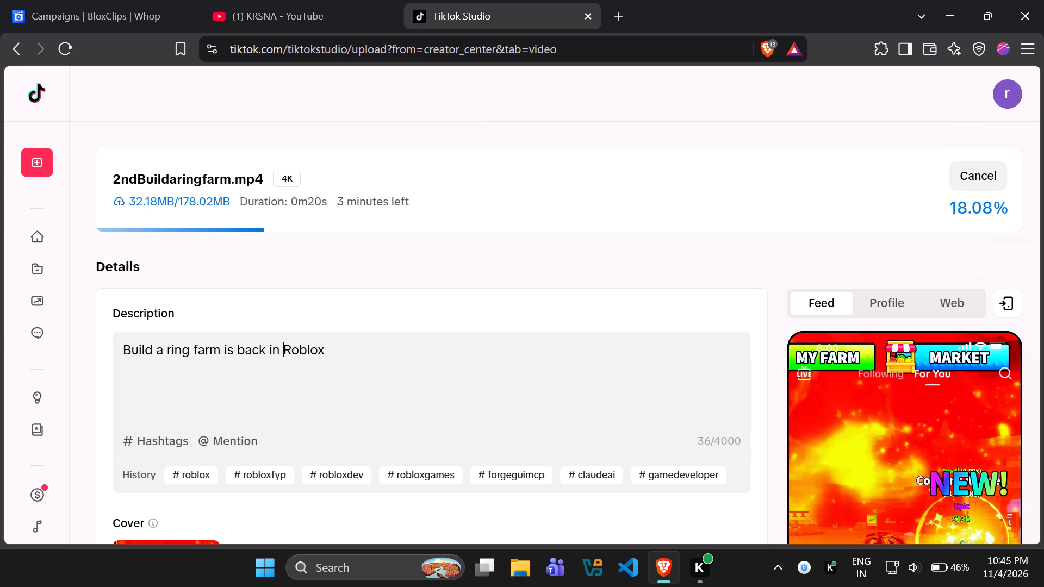
key(ctrl+Right)
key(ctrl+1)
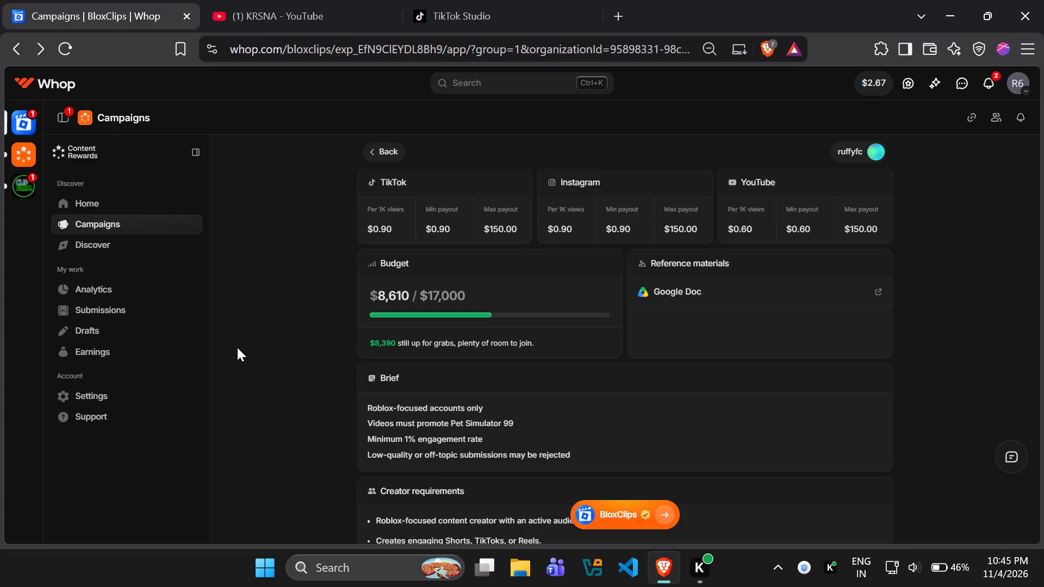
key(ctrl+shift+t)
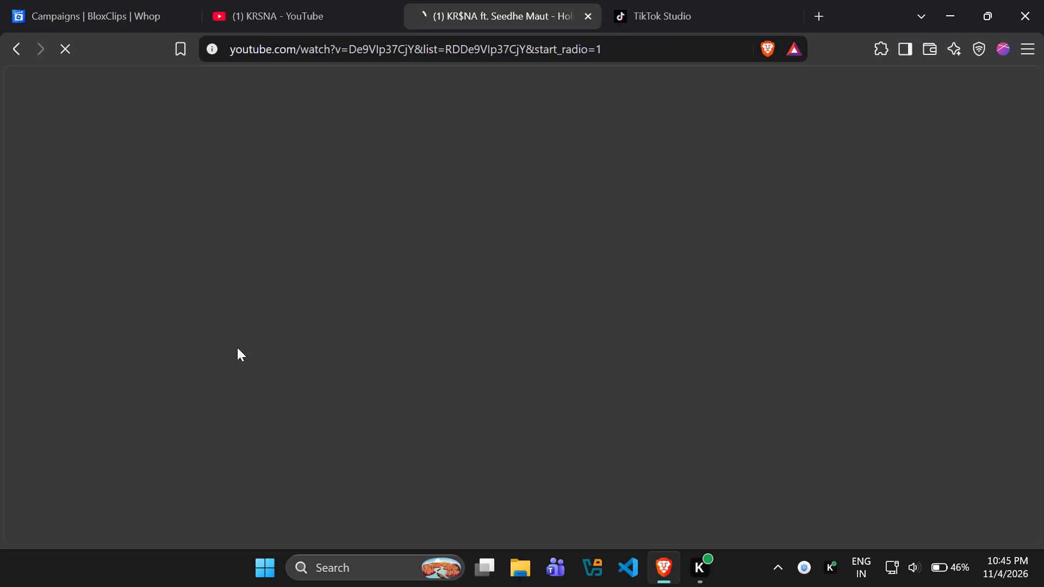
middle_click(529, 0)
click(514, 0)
End the description with an exclamation mark directly after "Roblox", without a space.
click(353, 345)
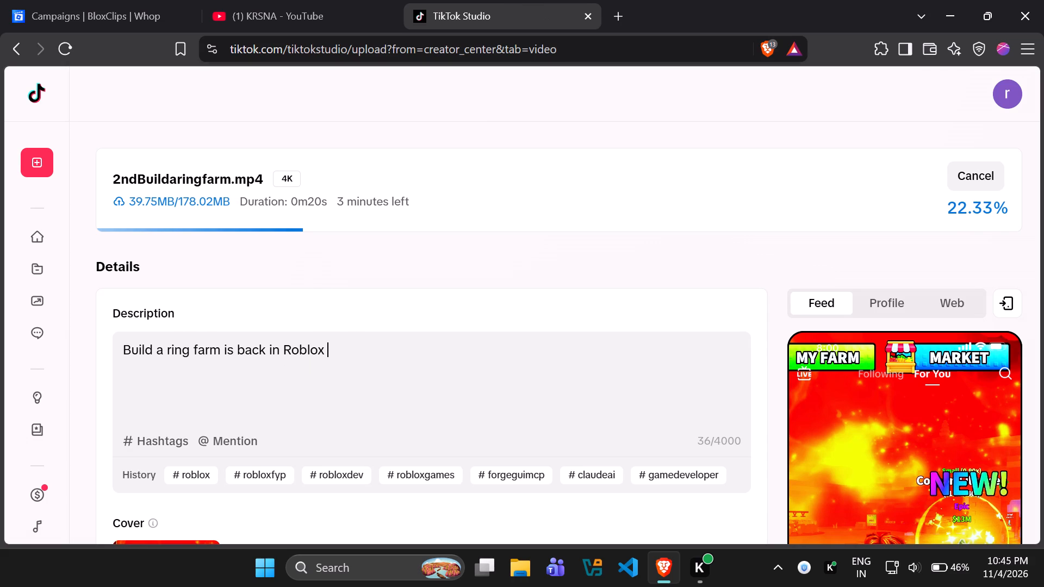
key(shift+exclam)
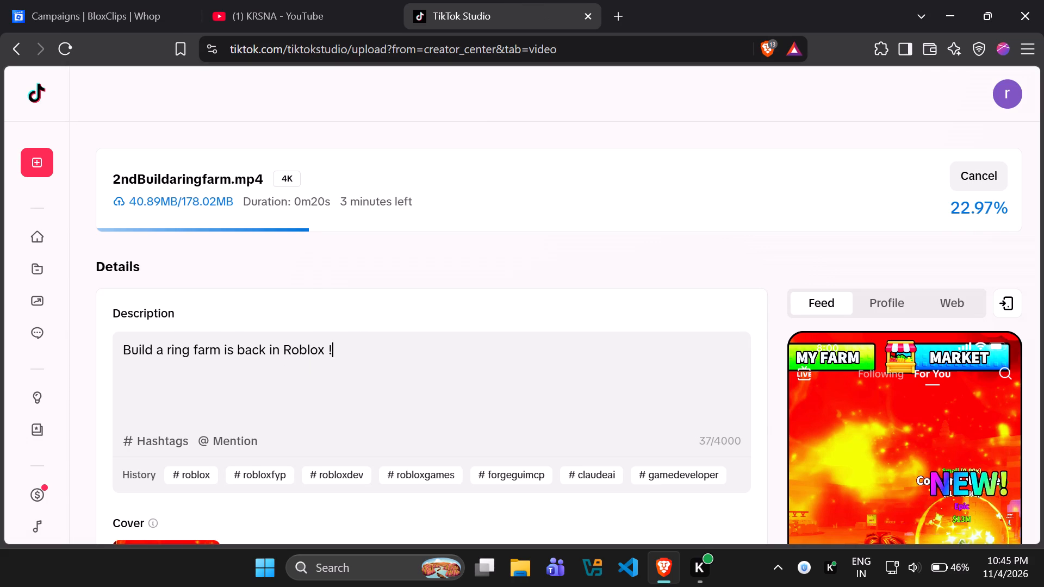
key(ctrl+Left)
key(BackSpace)
key(Right)
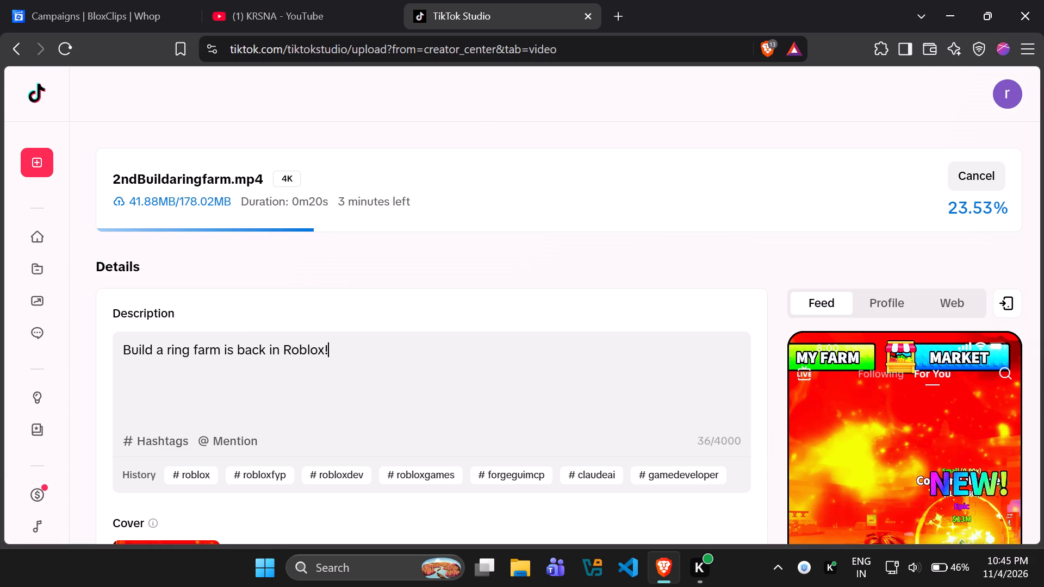
Add two more exclamation marks to the description, followed by the suggested hashtags #roblox, #robloxfyp and #robloxgames.
text(!!)
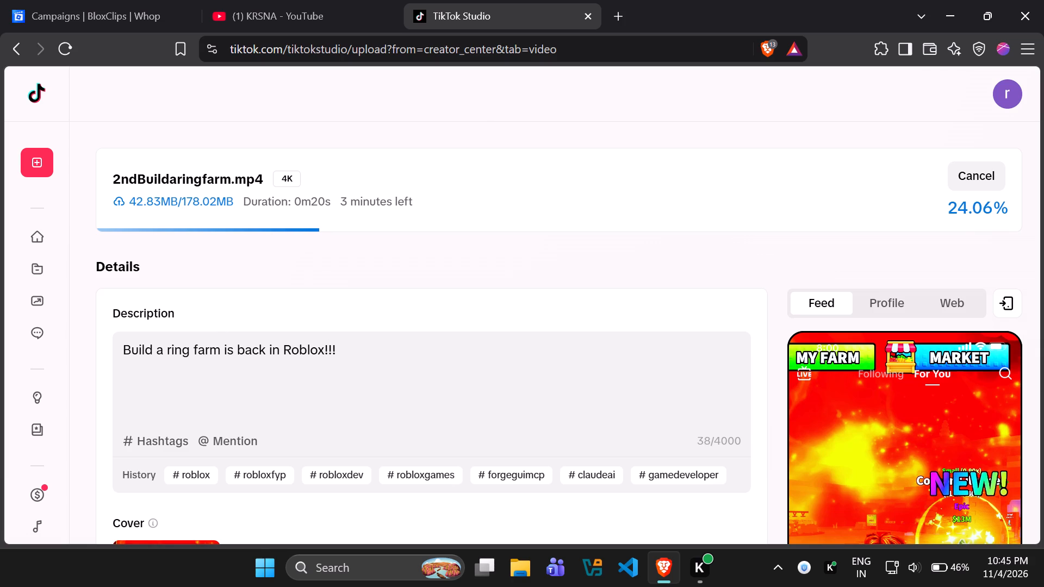
click(188, 477)
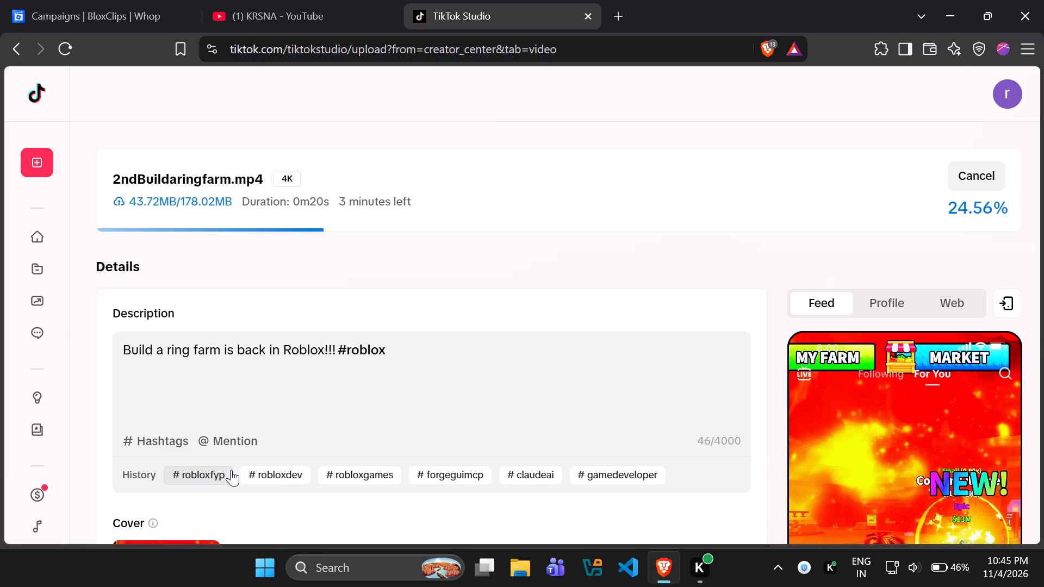
click(207, 473)
click(276, 474)
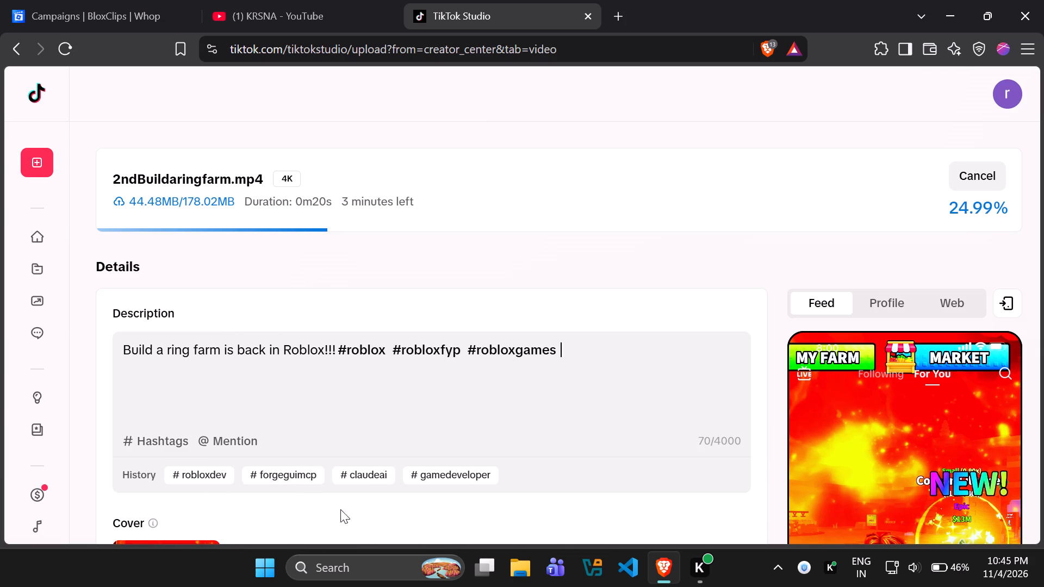
Review the post's cover and settings while playing the video preview, and pause the preview.
scroll(526, 457, down, 1)
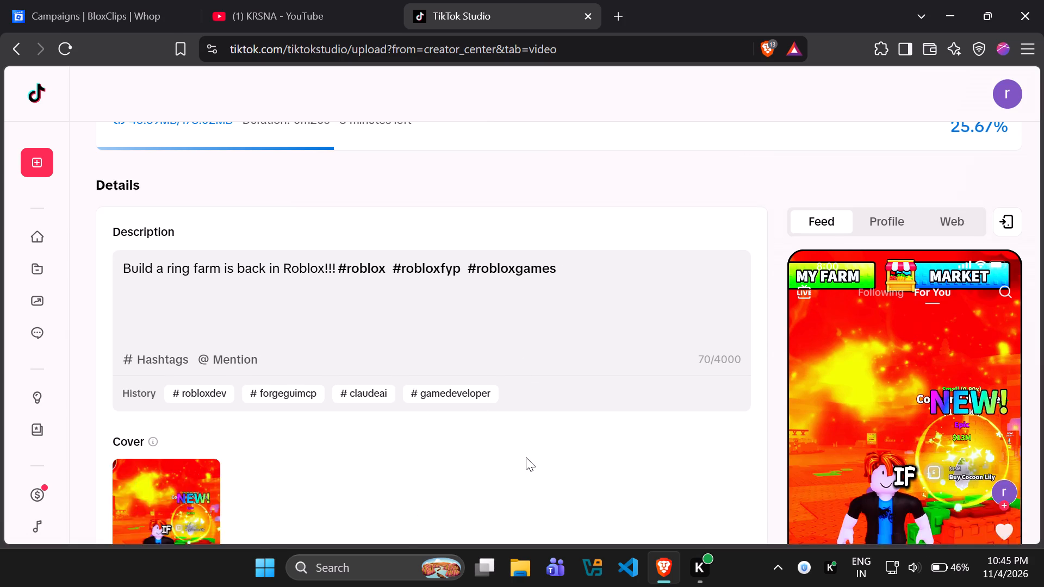
scroll(526, 457, down, 4)
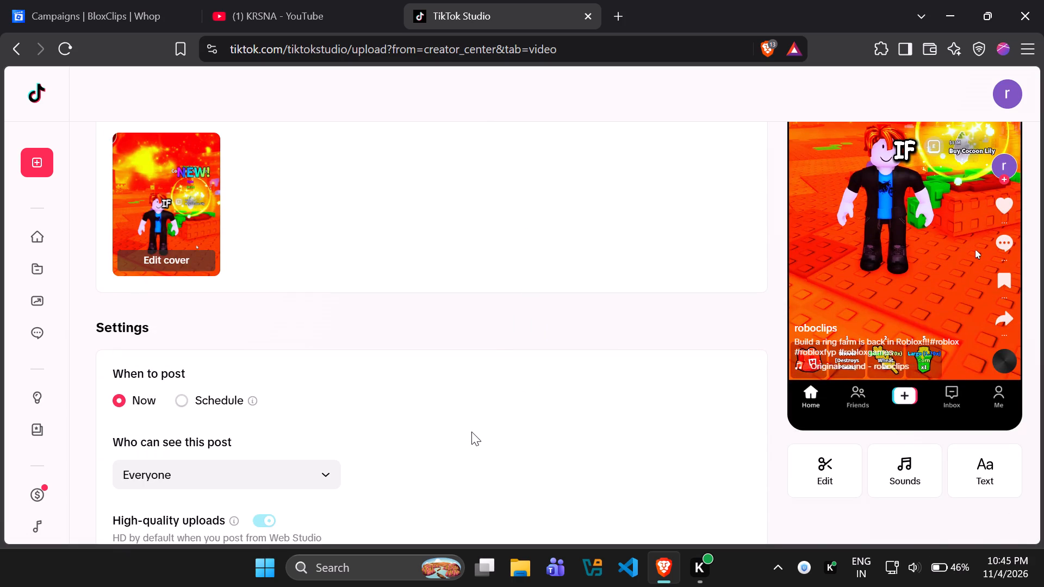
scroll(471, 432, up, 1)
scroll(345, 409, up, 1)
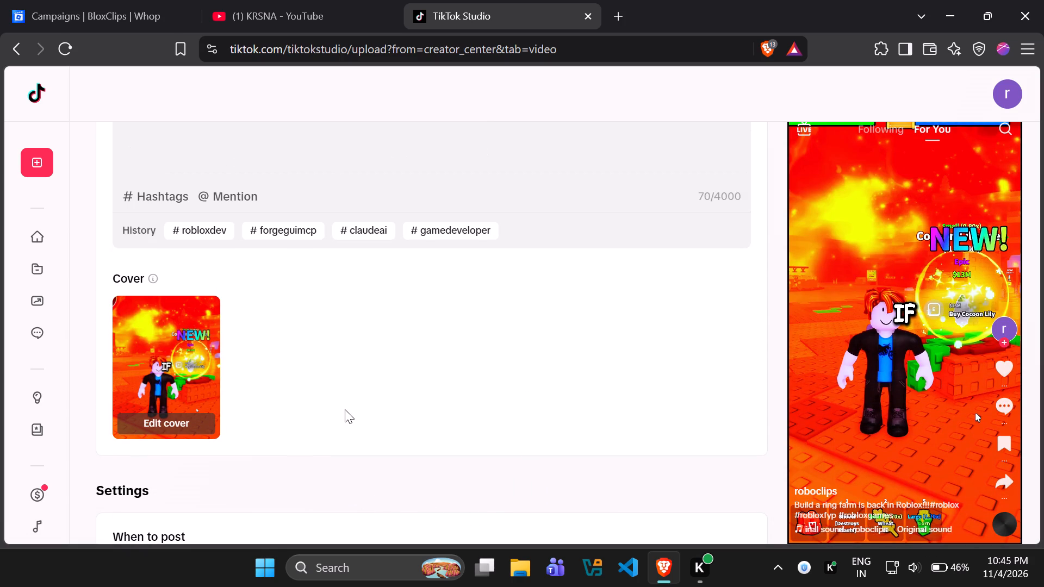
scroll(811, 393, down, 2)
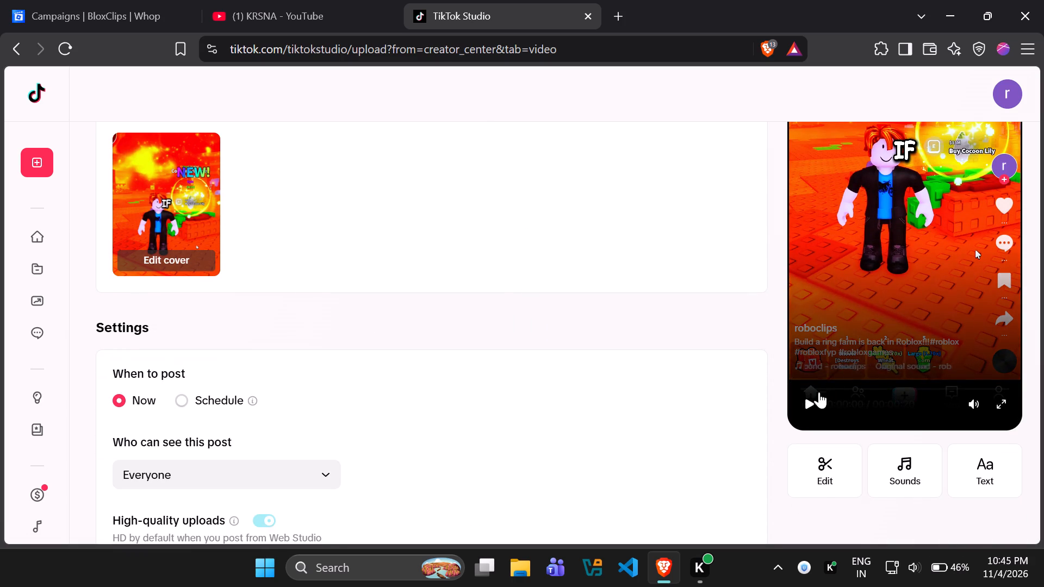
click(812, 398)
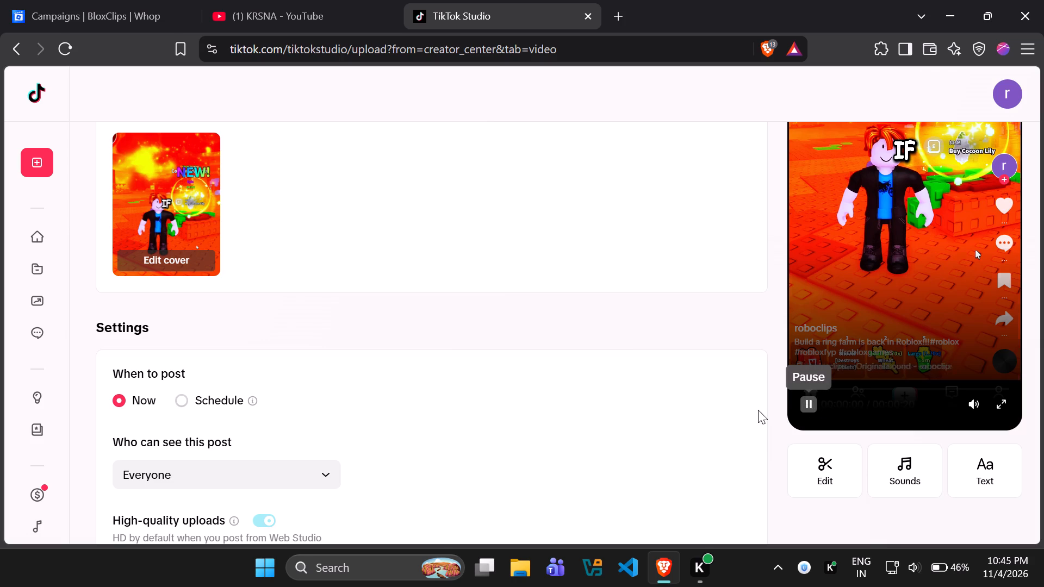
scroll(728, 410, up, 1)
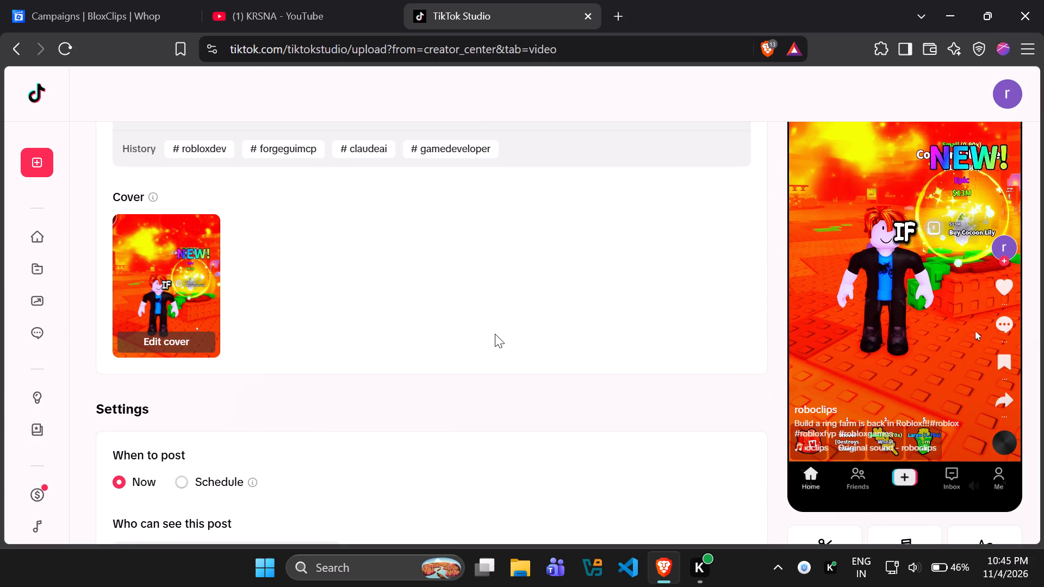
scroll(495, 334, up, 2)
scroll(495, 334, down, 4)
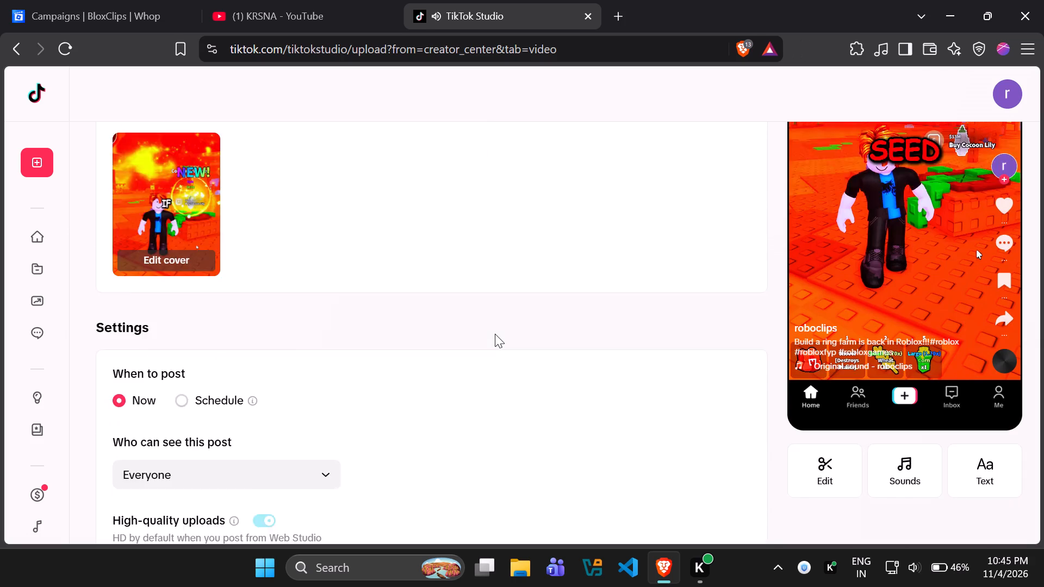
scroll(362, 359, down, 1)
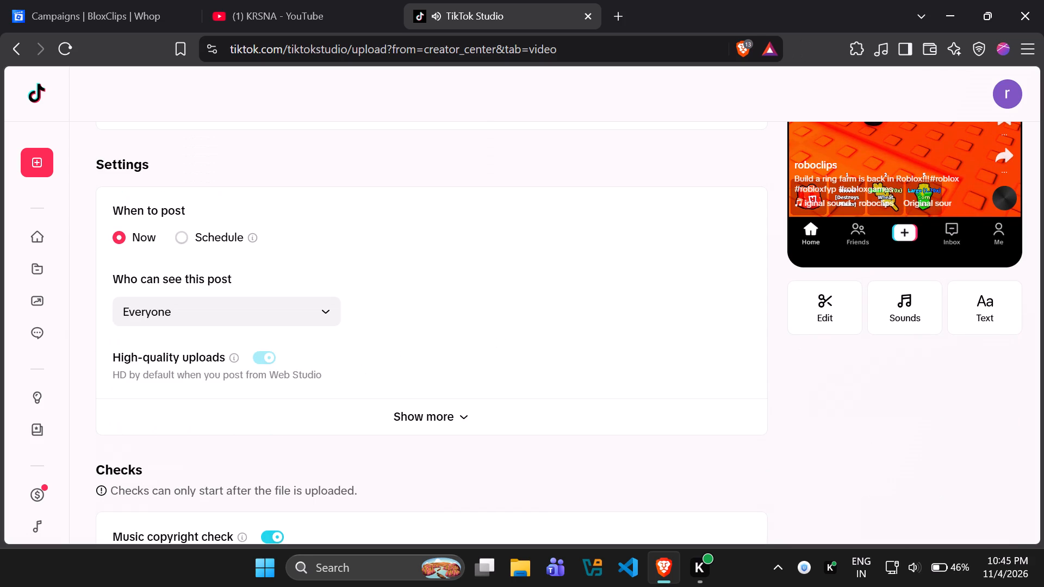
scroll(368, 361, down, 2)
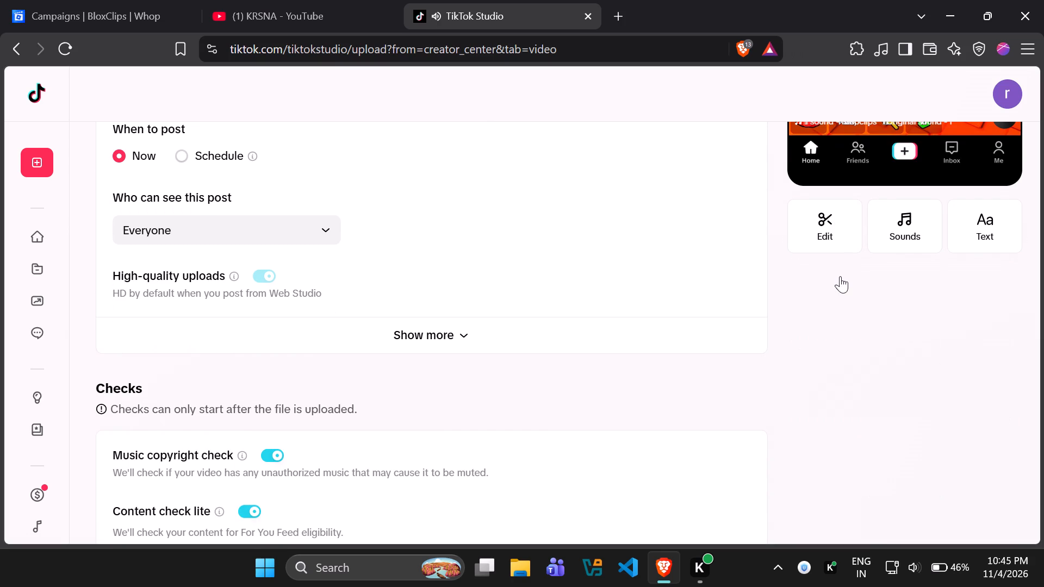
scroll(838, 324, up, 2)
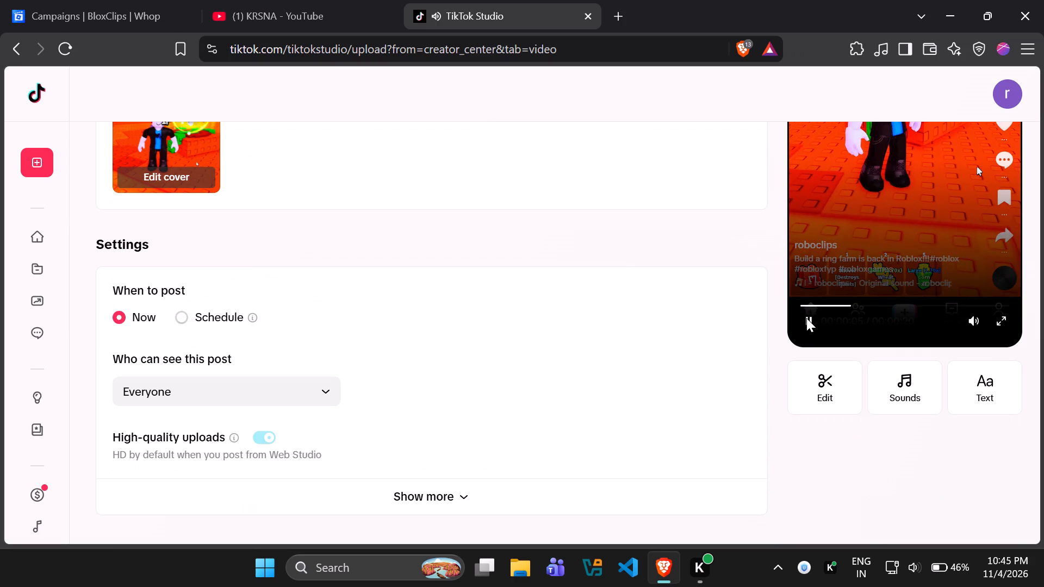
click(806, 319)
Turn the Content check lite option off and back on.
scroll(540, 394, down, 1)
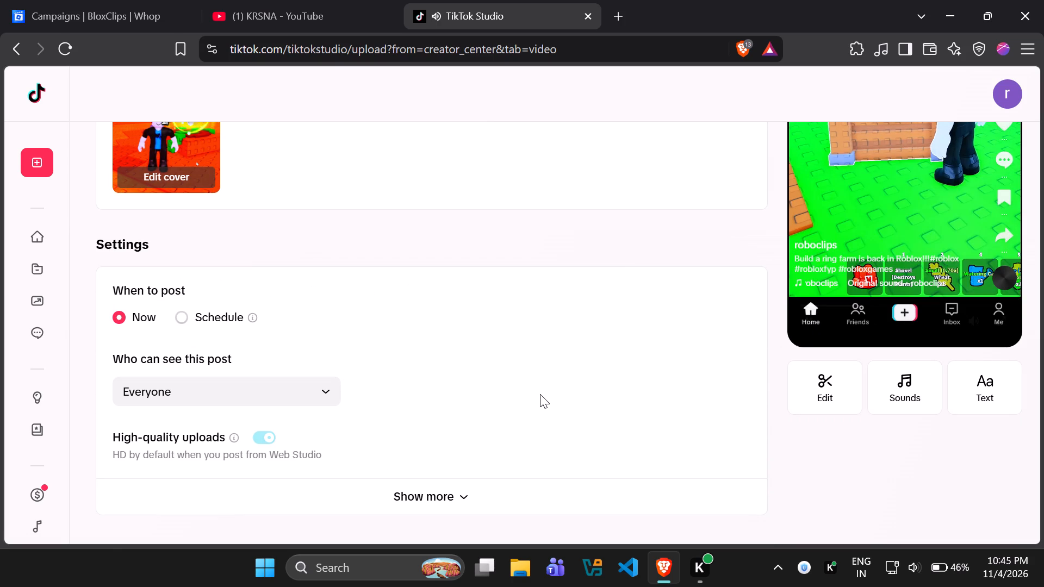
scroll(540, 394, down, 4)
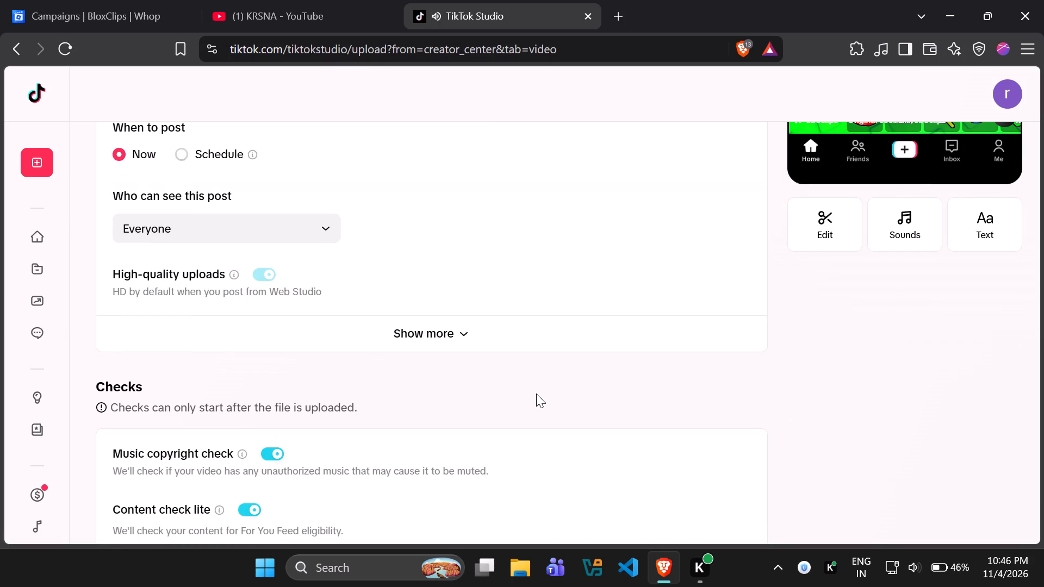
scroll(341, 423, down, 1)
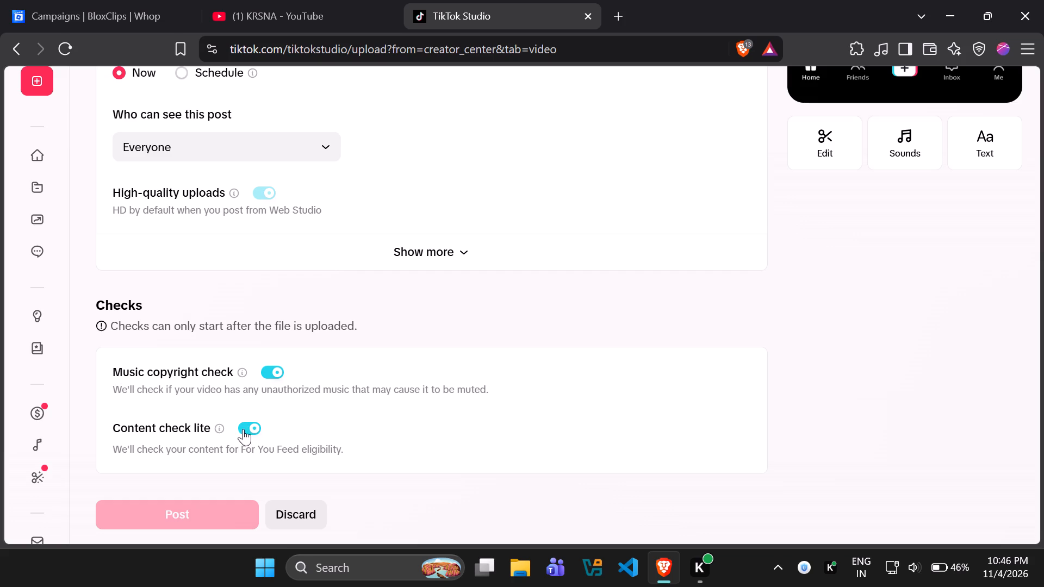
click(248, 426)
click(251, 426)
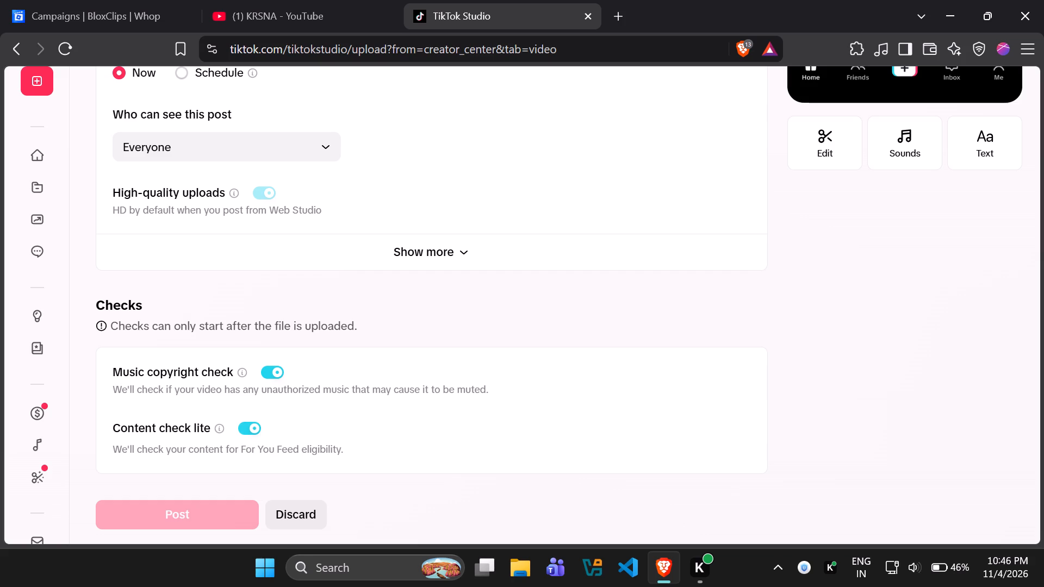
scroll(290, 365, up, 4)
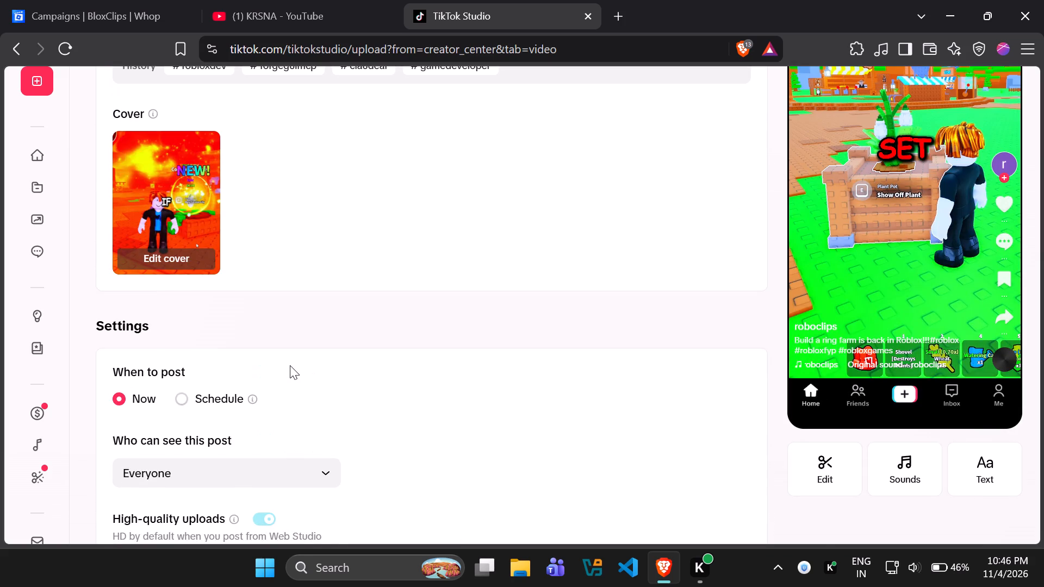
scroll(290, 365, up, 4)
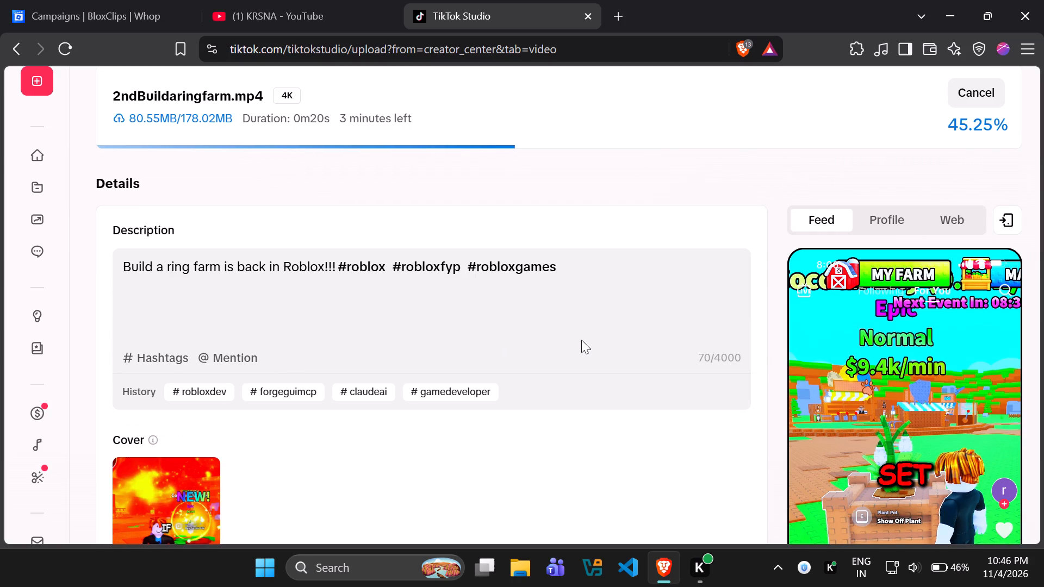
Close the KRSNA YouTube page.
click(345, 0)
middle_click(296, 0)
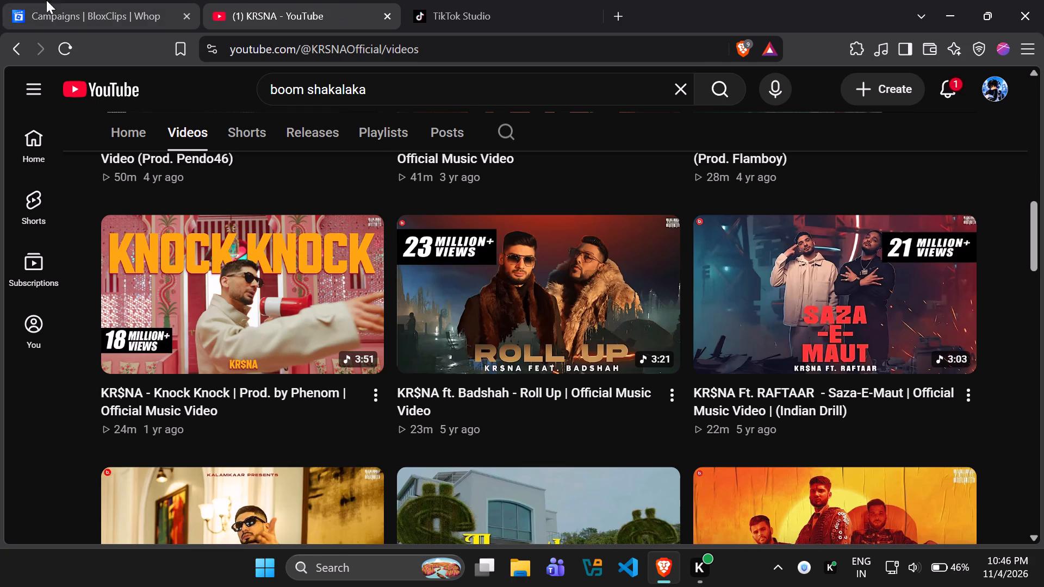
click(27, 0)
scroll(456, 332, down, 5)
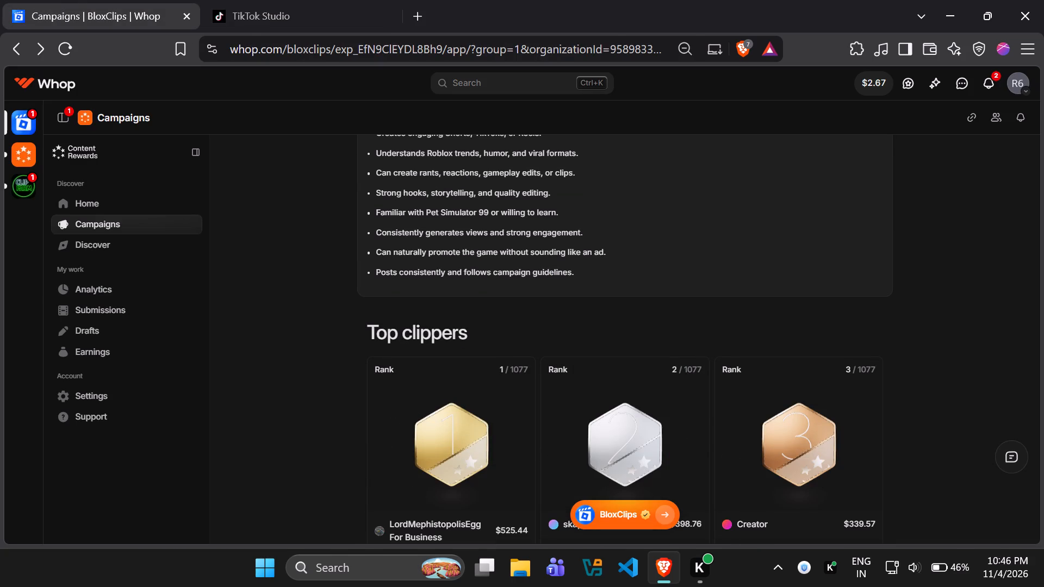
scroll(457, 330, down, 4)
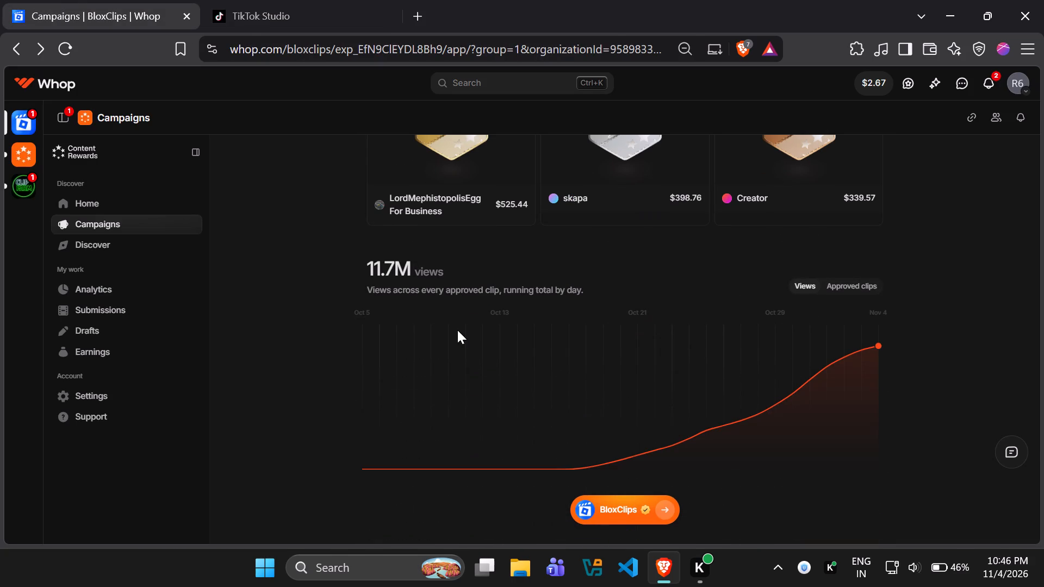
scroll(457, 330, down, 4)
scroll(457, 330, up, 13)
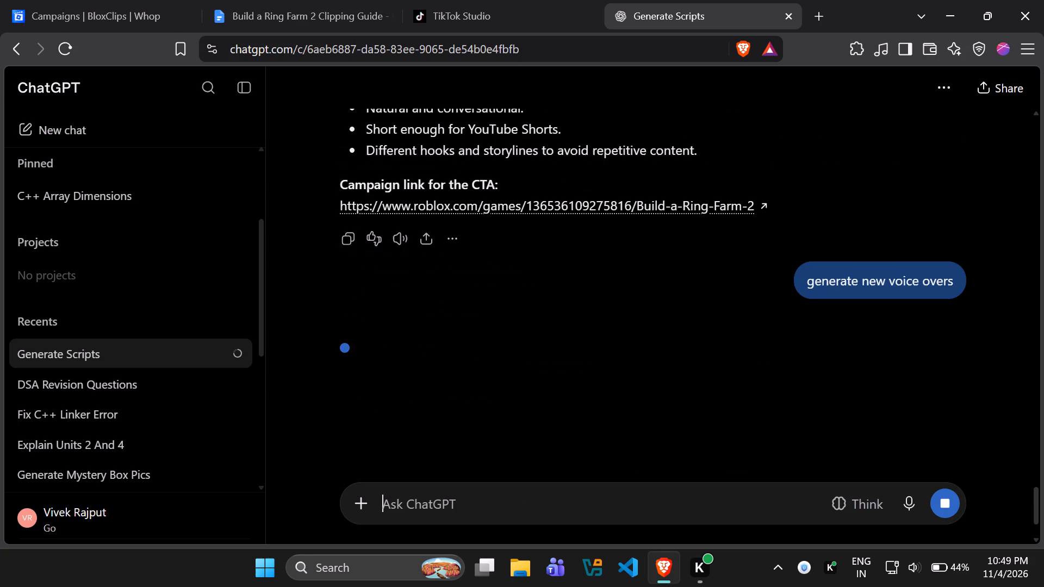
Switch to the TikTok Studio upload page and expand the additional post settings.
click(334, 0)
click(467, 0)
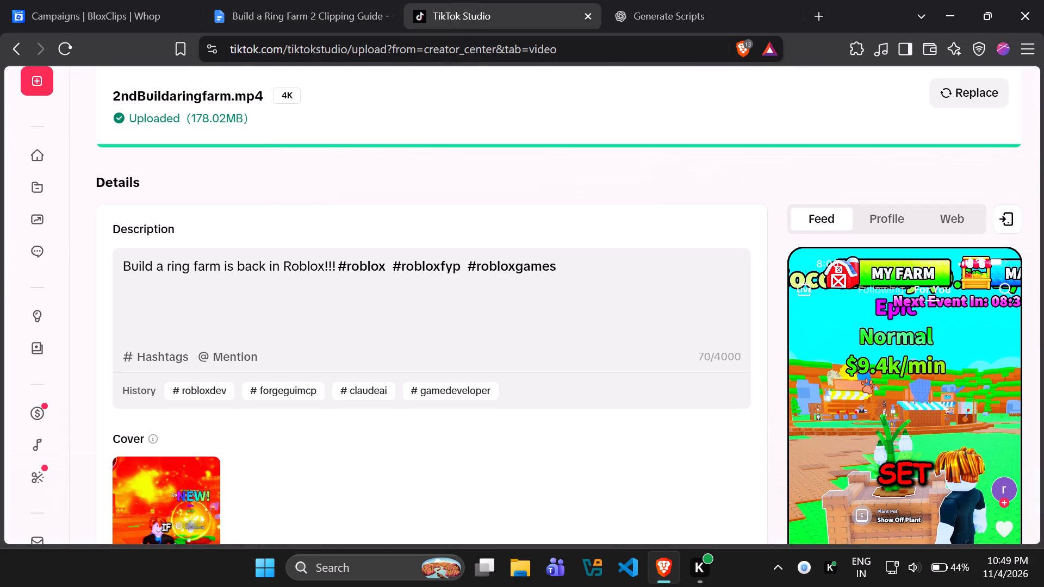
scroll(486, 320, down, 11)
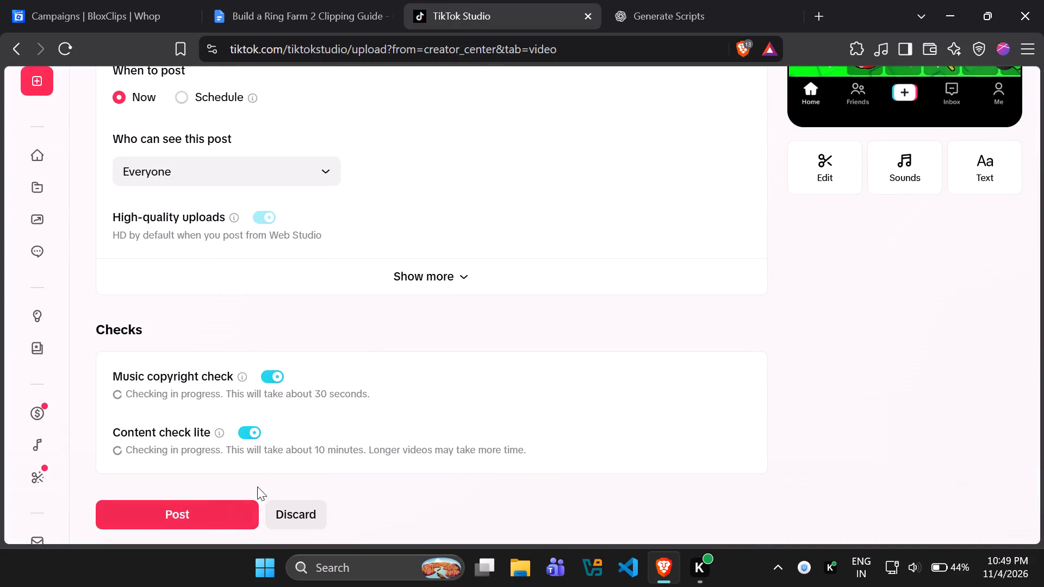
click(407, 279)
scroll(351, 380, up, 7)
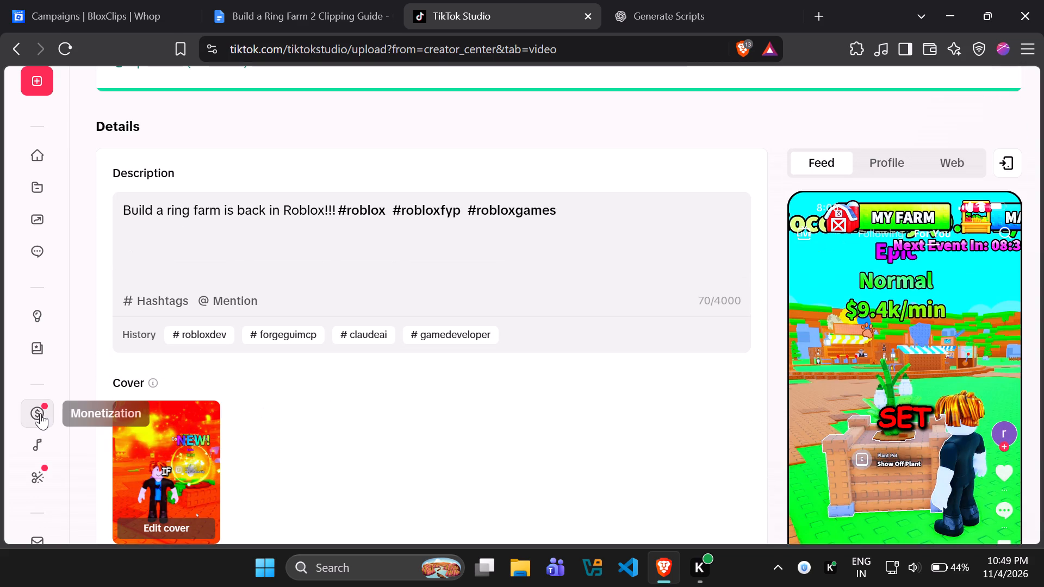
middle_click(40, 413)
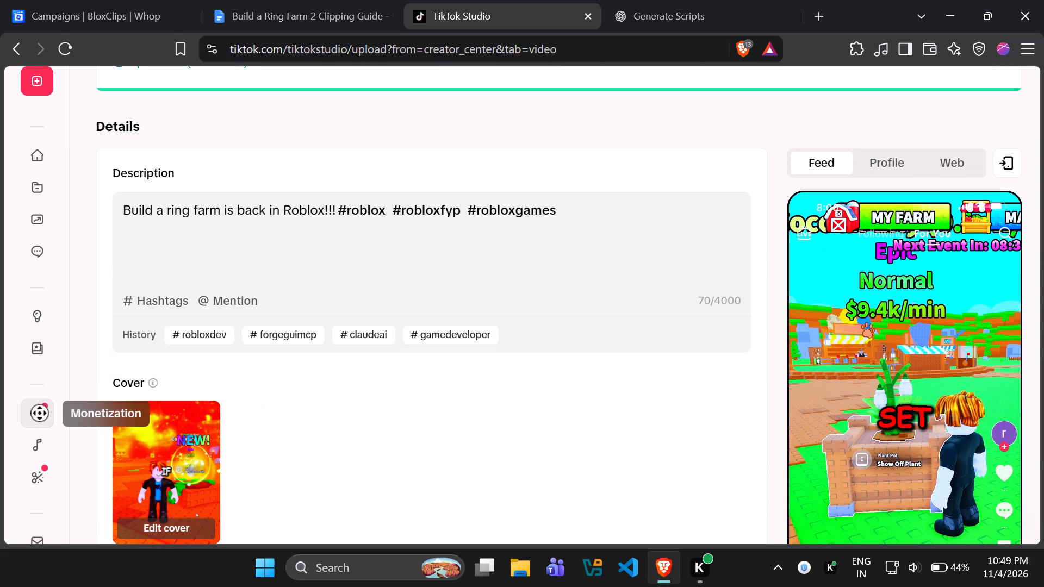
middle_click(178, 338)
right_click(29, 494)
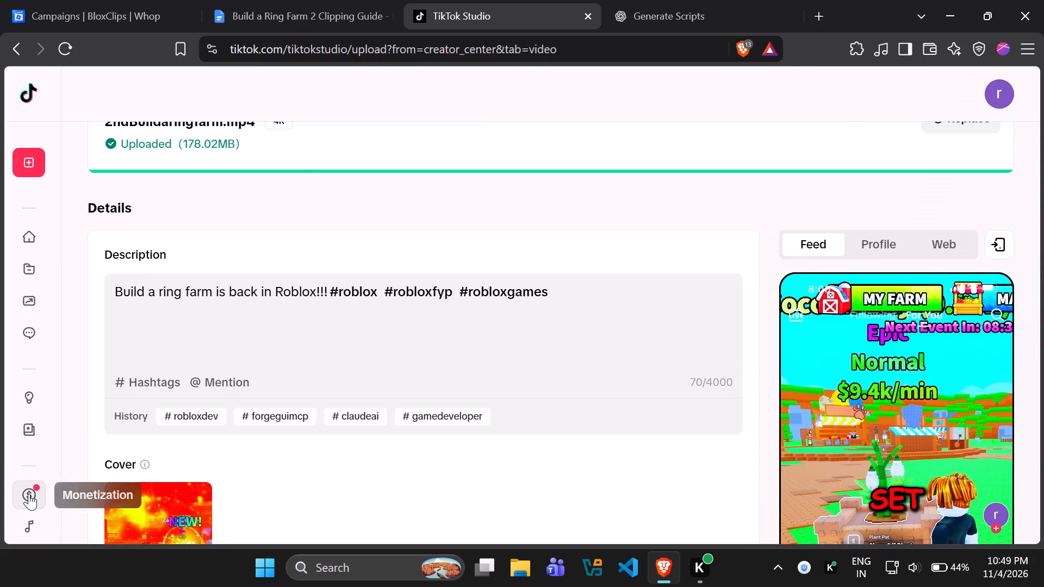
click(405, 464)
Play the uploaded video briefly in the feed preview and pause it.
scroll(402, 475, down, 4)
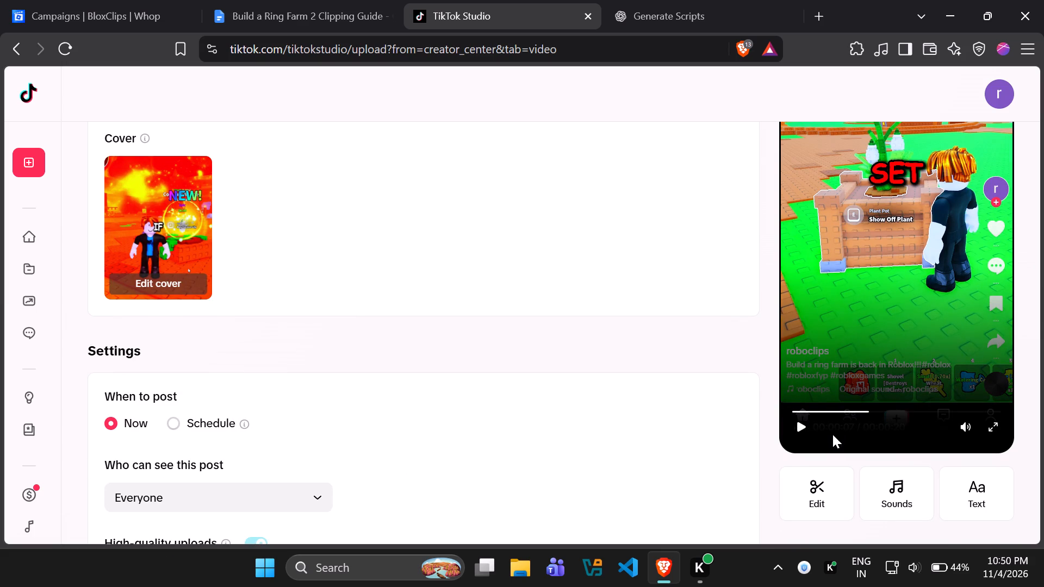
click(806, 426)
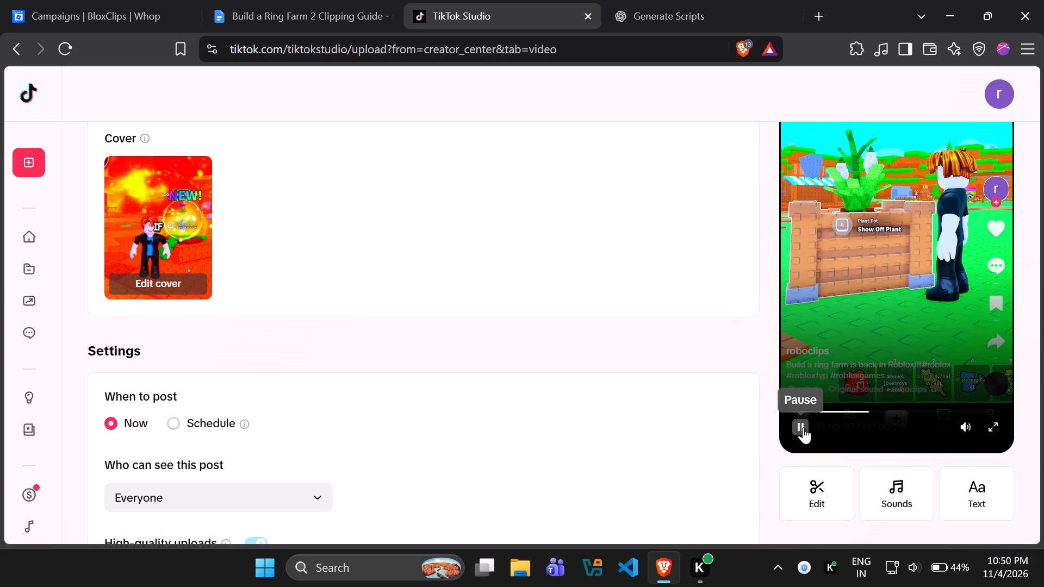
click(803, 427)
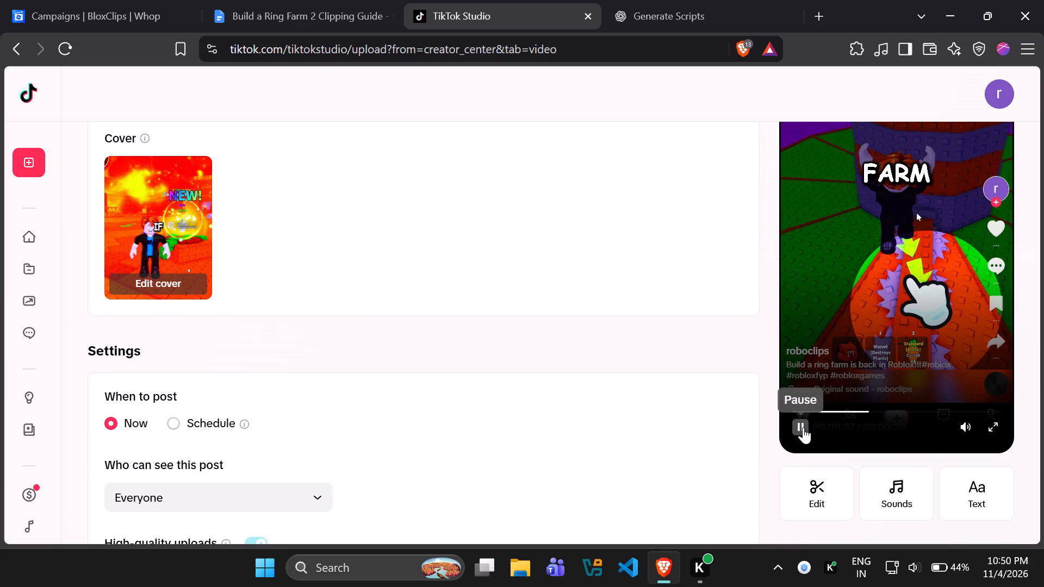
Post the 2ndBuildaringfarm video right away without waiting for the content check to finish.
scroll(522, 422, down, 2)
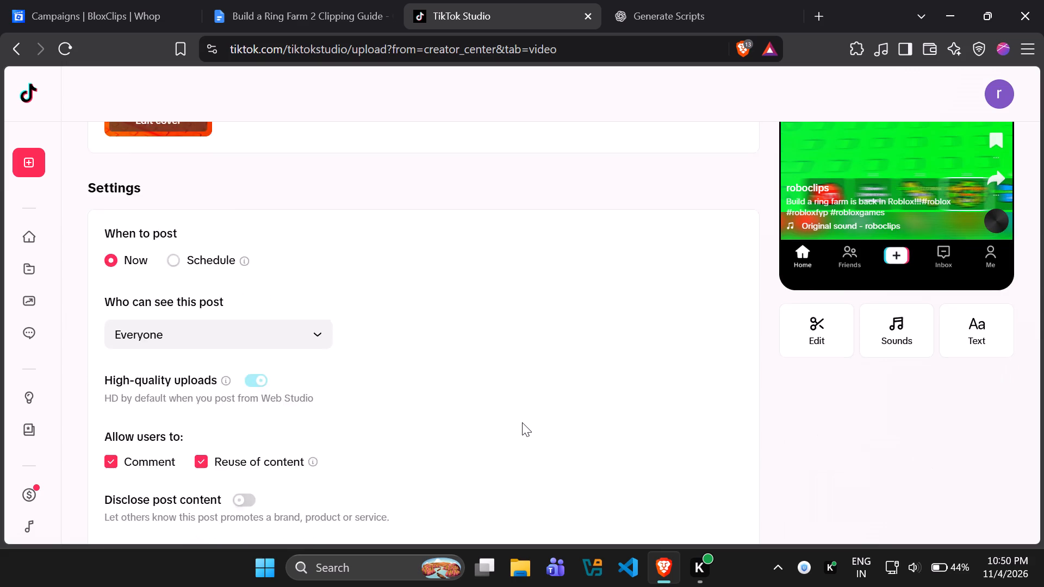
scroll(522, 422, down, 10)
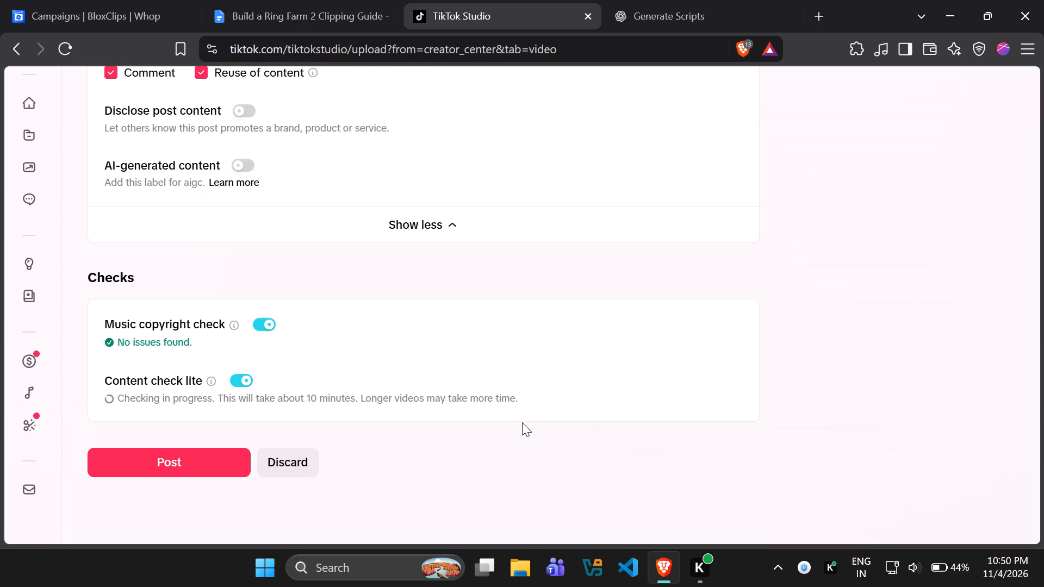
click(201, 463)
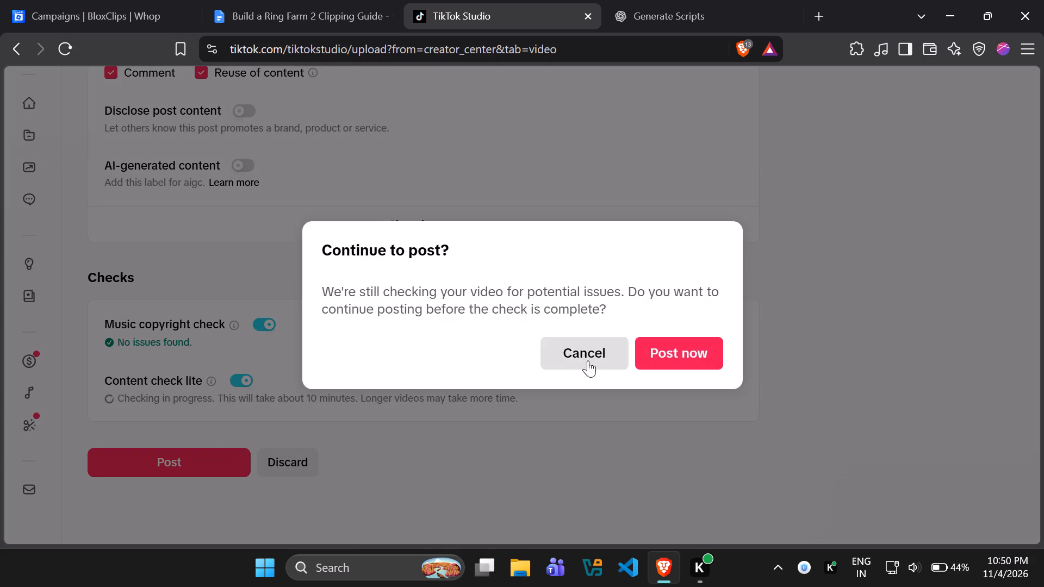
click(665, 359)
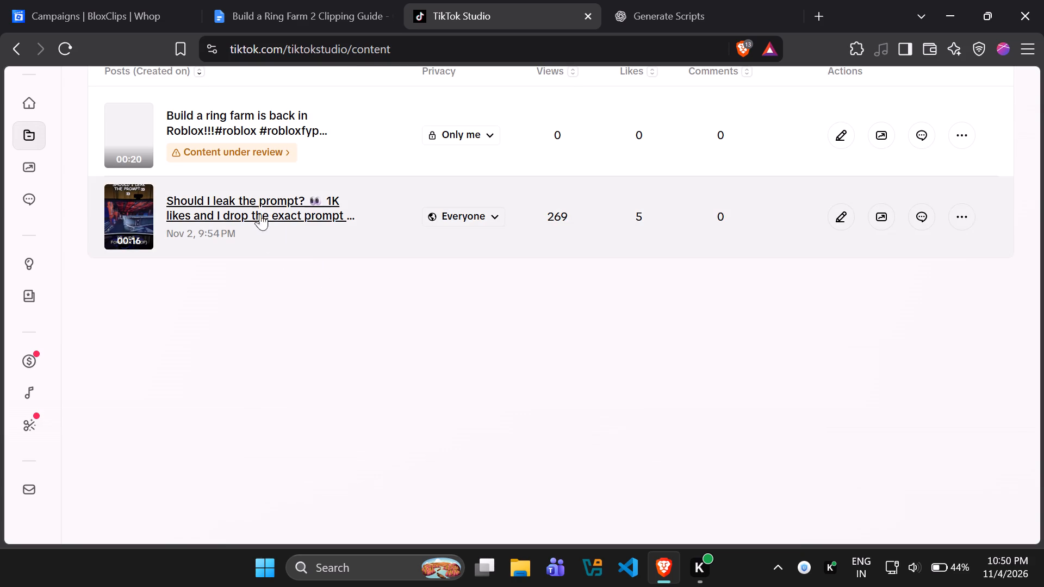
Set the privacy of the new "Build a ring farm is back in Roblox!!!" post to Everyone.
scroll(293, 319, up, 2)
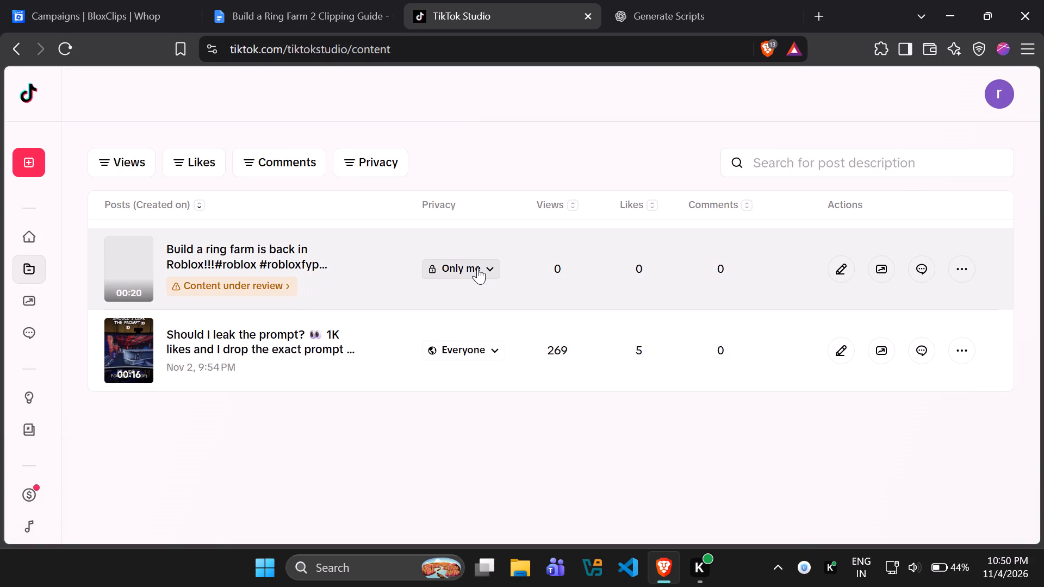
click(477, 267)
click(470, 303)
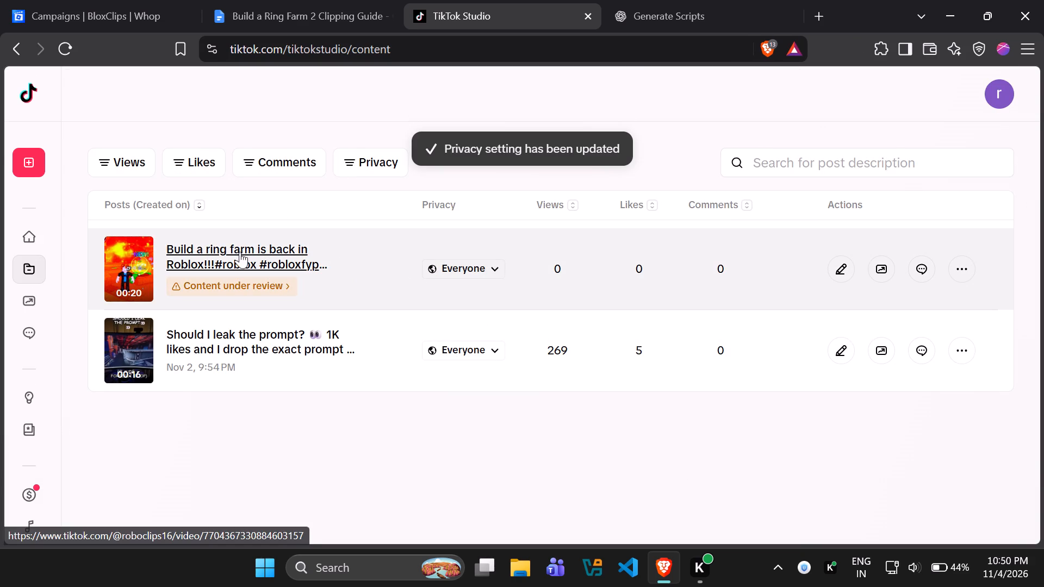
Open the new Build a ring farm post's own page, copy its video link, and close that page.
click(121, 259)
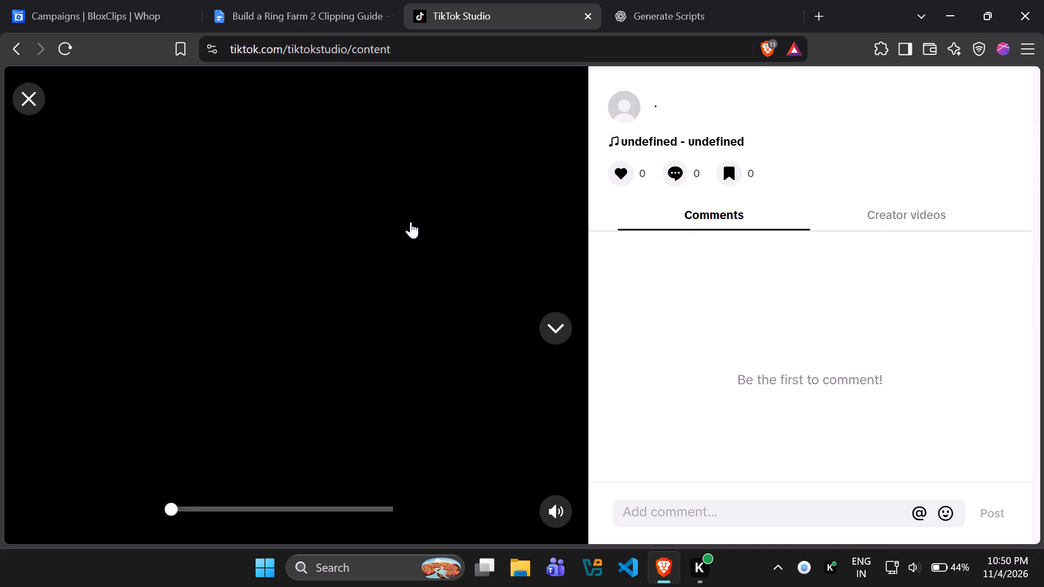
click(23, 100)
click(272, 243)
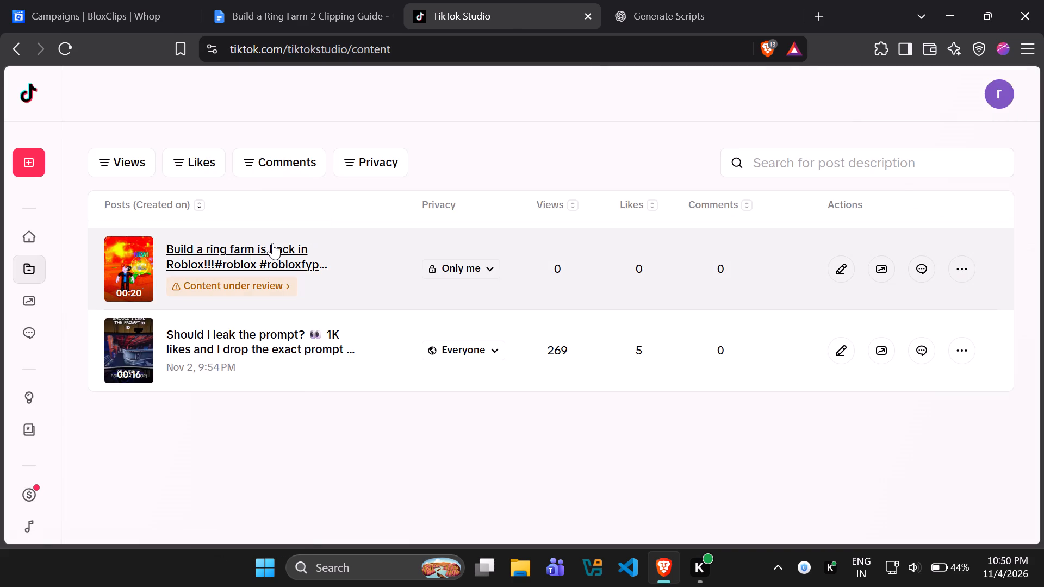
click(514, 53)
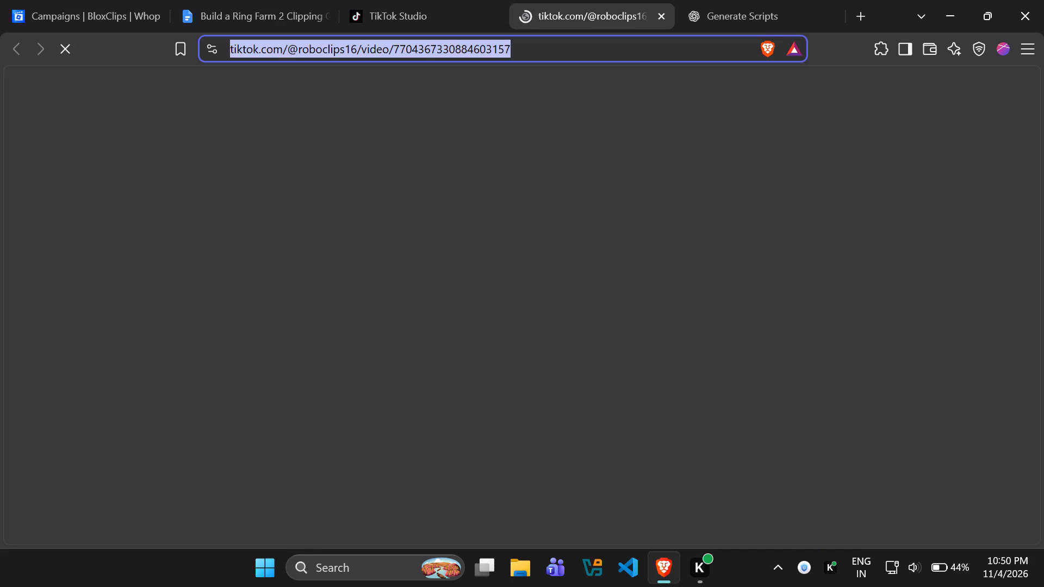
key(ctrl+c)
middle_click(555, 2)
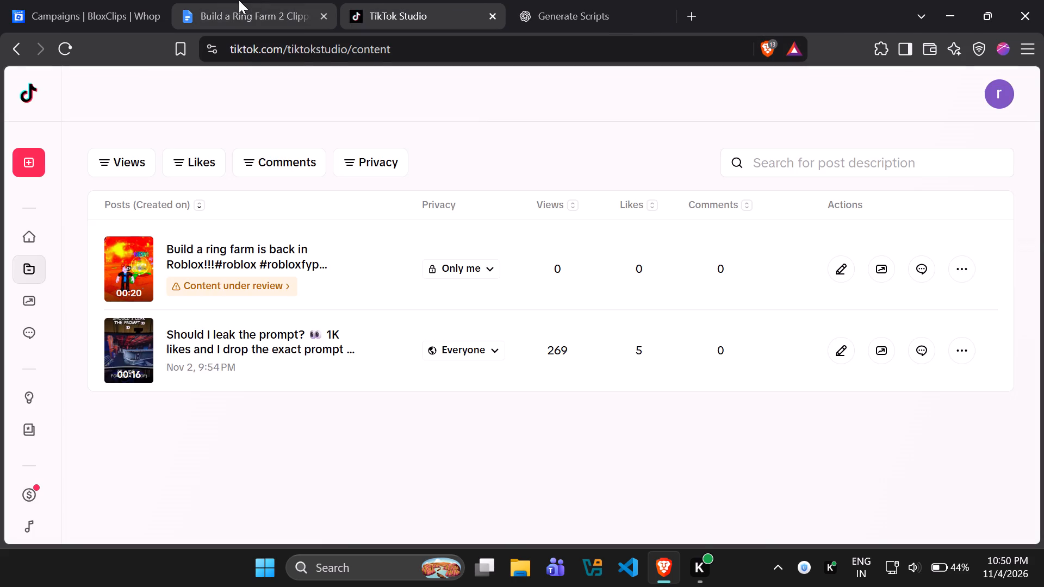
Return to Whop, open the Build a Ring Farm 2! [ROBLOX] campaign from the campaigns list, and start a clip submission.
click(236, 0)
click(87, 0)
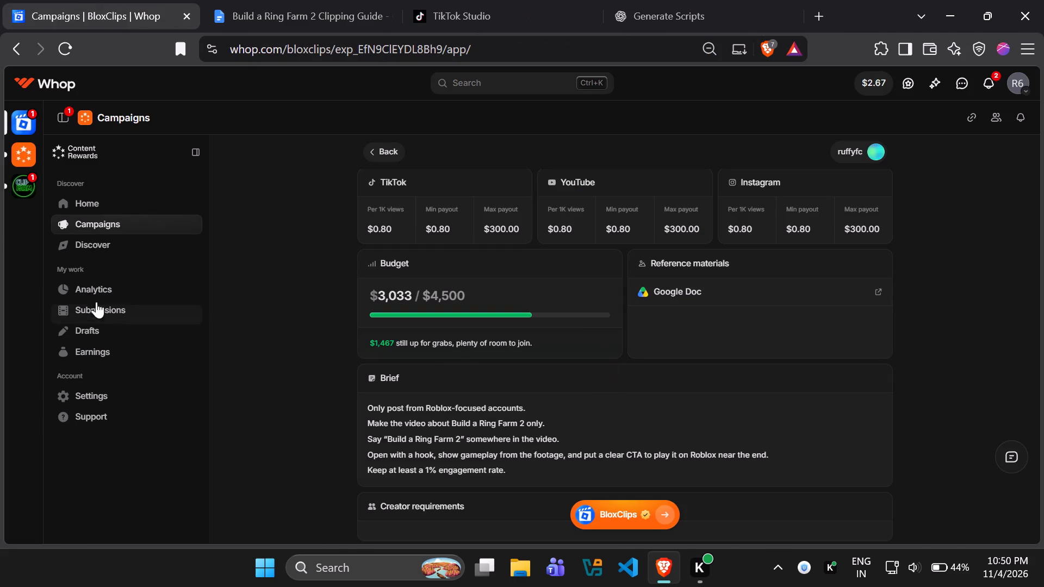
click(113, 316)
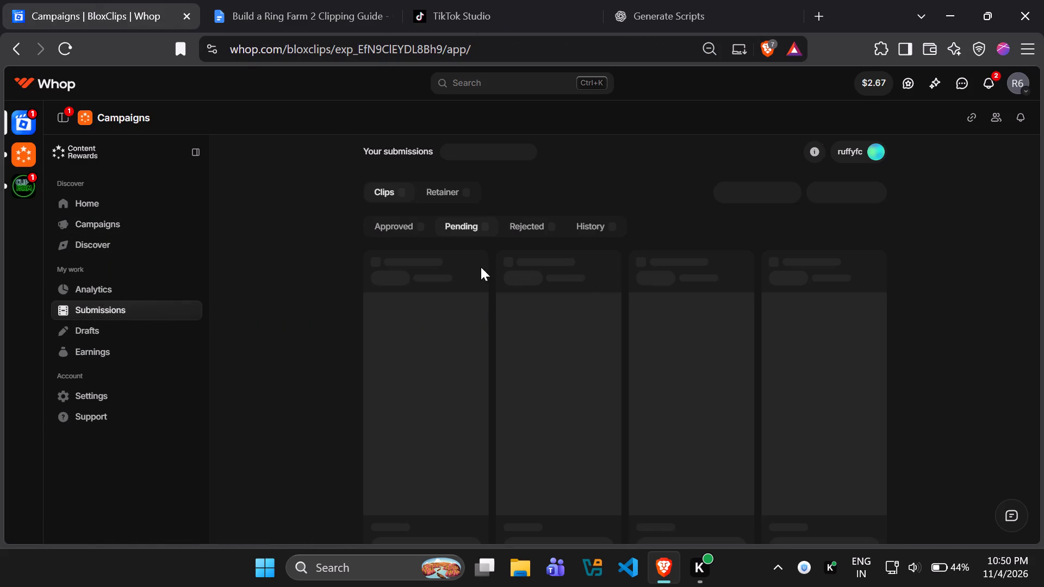
click(106, 230)
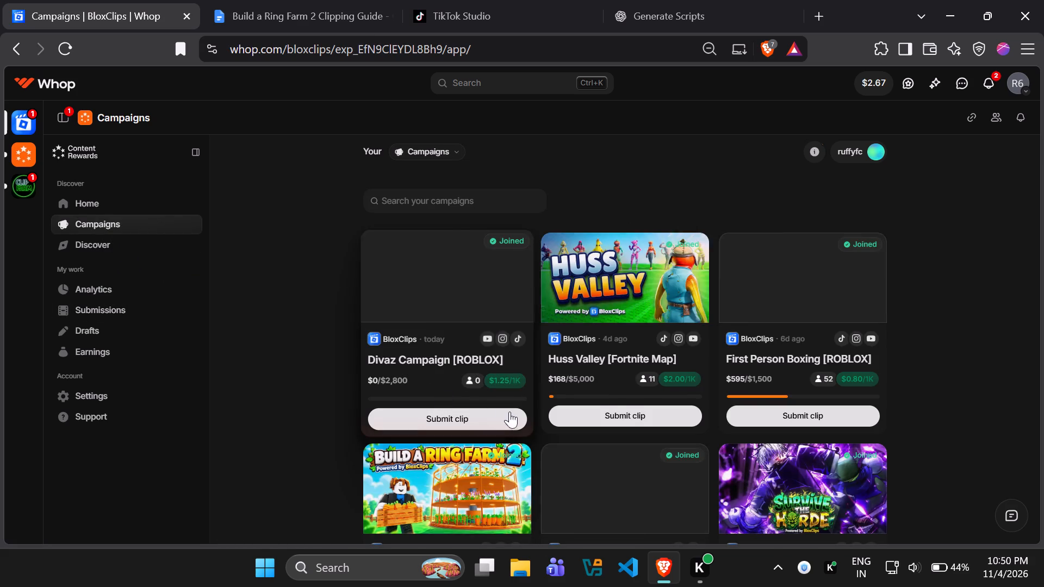
scroll(542, 428, down, 4)
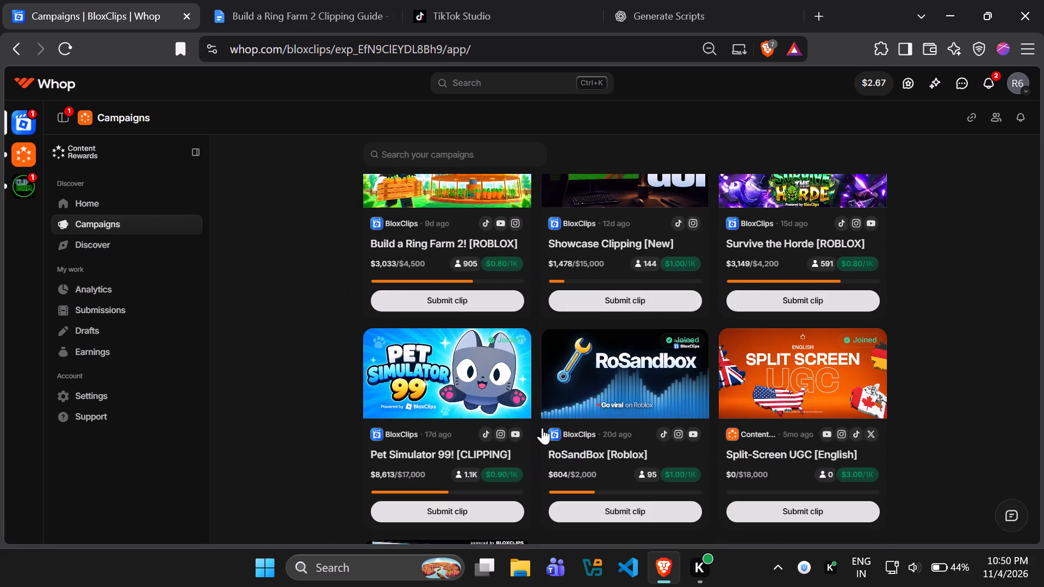
scroll(542, 427, up, 1)
click(439, 387)
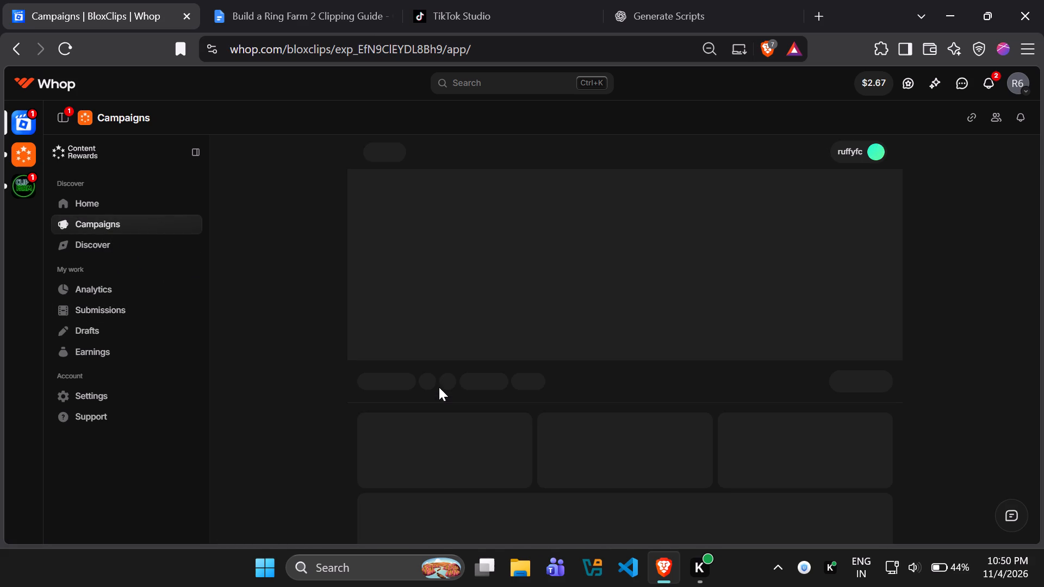
click(863, 377)
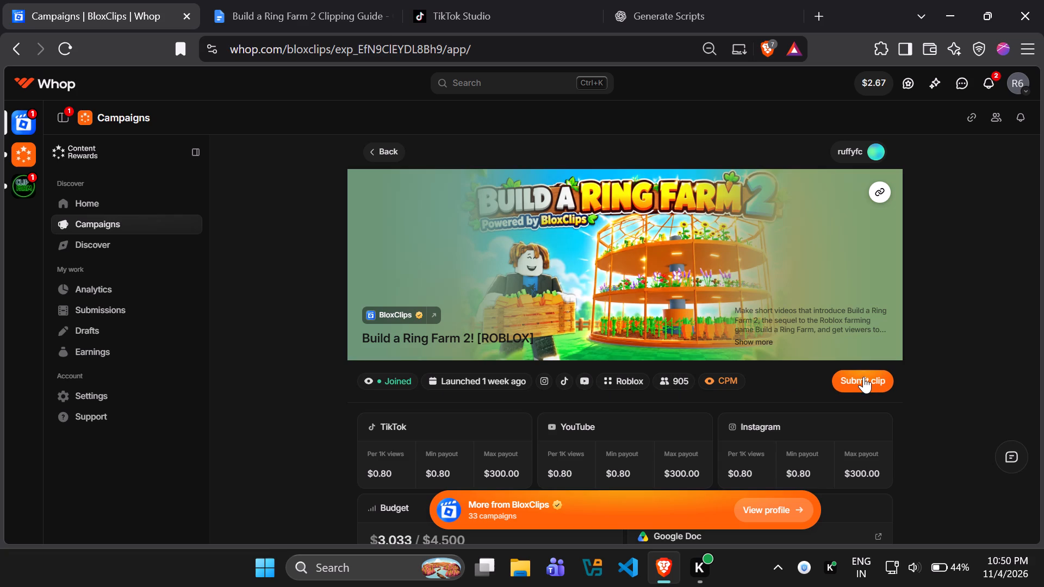
Paste the copied TikTok video link into the clip submission and accept the campaign requirements statement.
scroll(500, 311, up, 2)
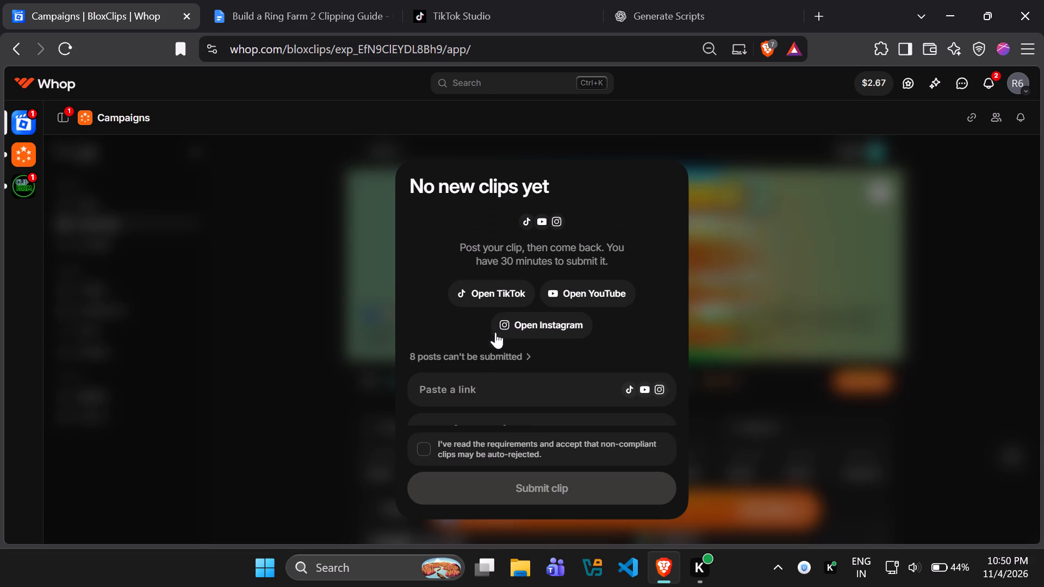
key(ctrl+v)
scroll(488, 397, down, 2)
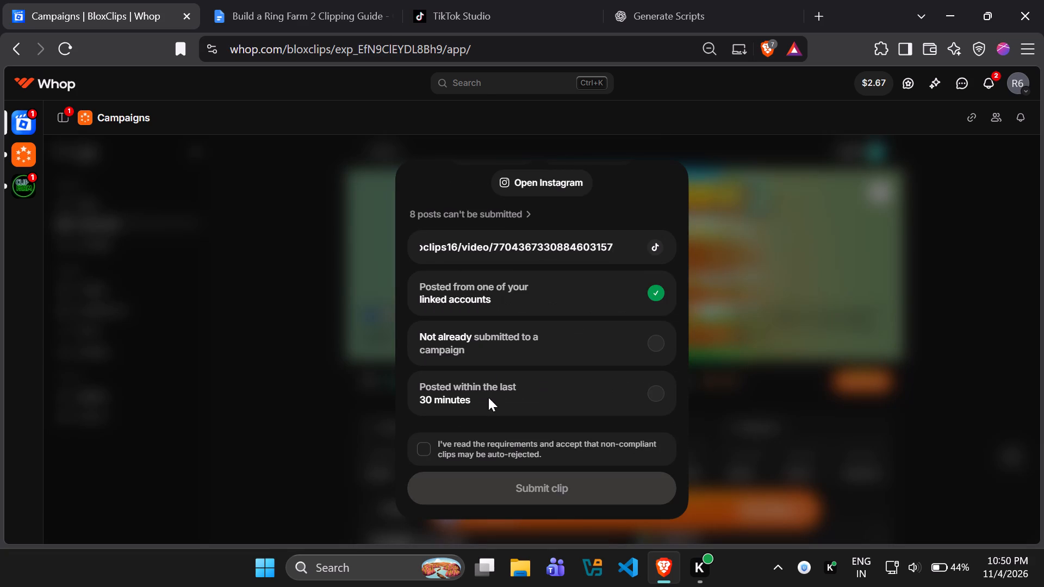
scroll(473, 386, down, 2)
click(428, 438)
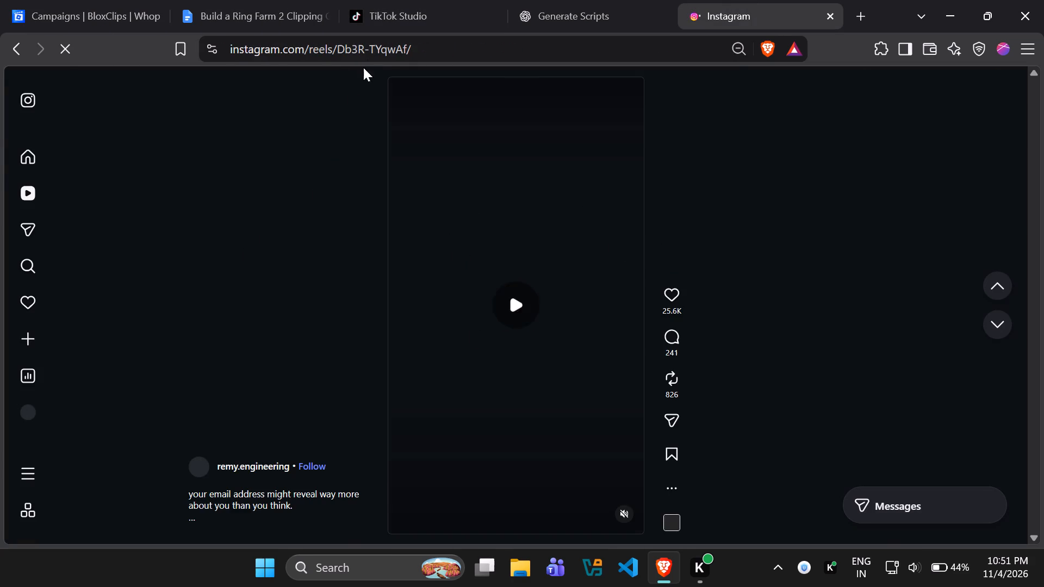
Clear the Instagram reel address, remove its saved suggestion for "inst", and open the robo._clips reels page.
drag(431, 49, 353, 53)
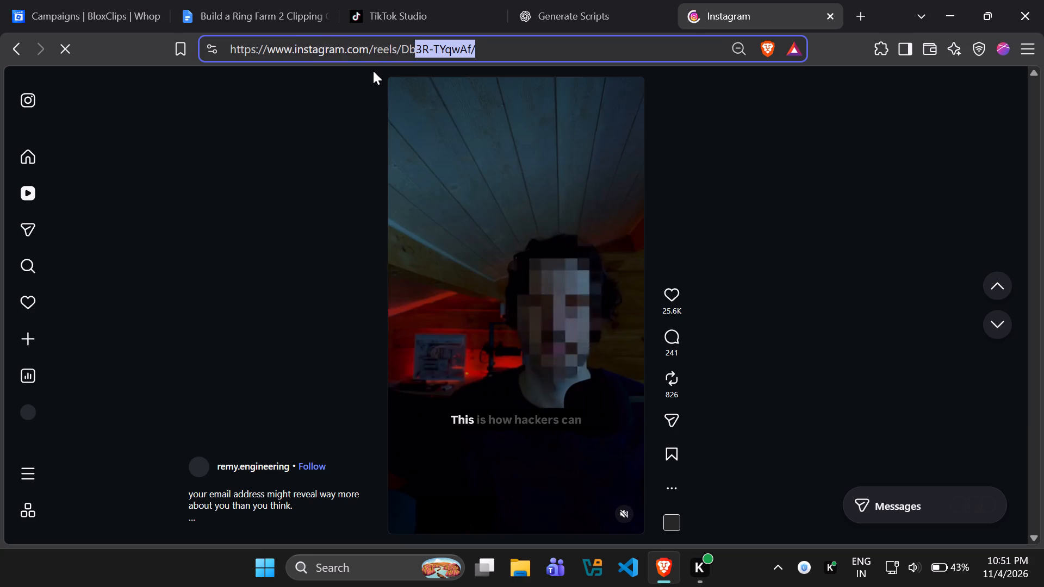
key(ctrl+Delete)
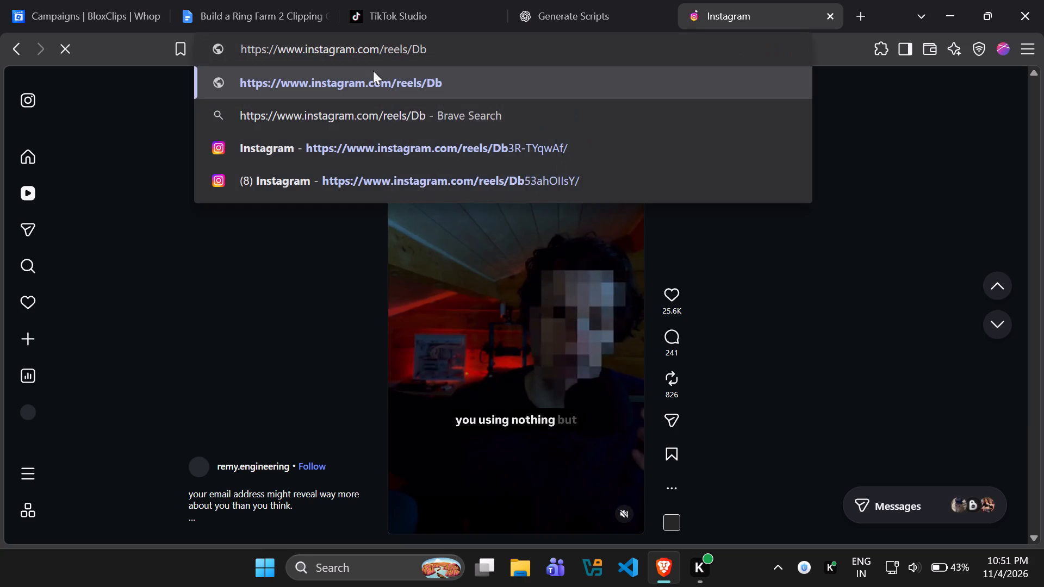
key(ctrl+BackSpace)
key(ctrl+BackSpace)
key(ctrl+BackSpace)
key(ctrl+BackSpace)
key(ctrl+BackSpace)
key(ctrl+BackSpace)
key(ctrl+BackSpace)
key(ctrl+BackSpace)
key(ctrl+BackSpace)
key(ctrl+BackSpace)
key(ctrl+BackSpace)
key(ctrl+BackSpace)
key(ctrl+BackSpace)
key(ctrl+BackSpace)
key(ctrl+BackSpace)
key(ctrl+BackSpace)
key(ctrl+BackSpace)
key(ctrl+BackSpace)
key(ctrl+BackSpace)
key(ctrl+BackSpace)
key(ctrl+BackSpace)
key(ctrl+BackSpace)
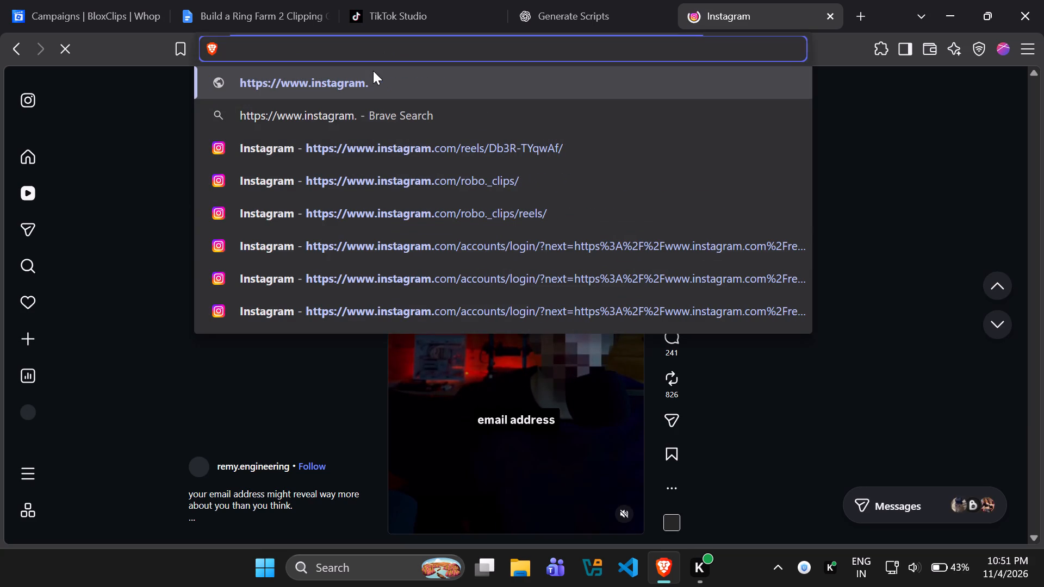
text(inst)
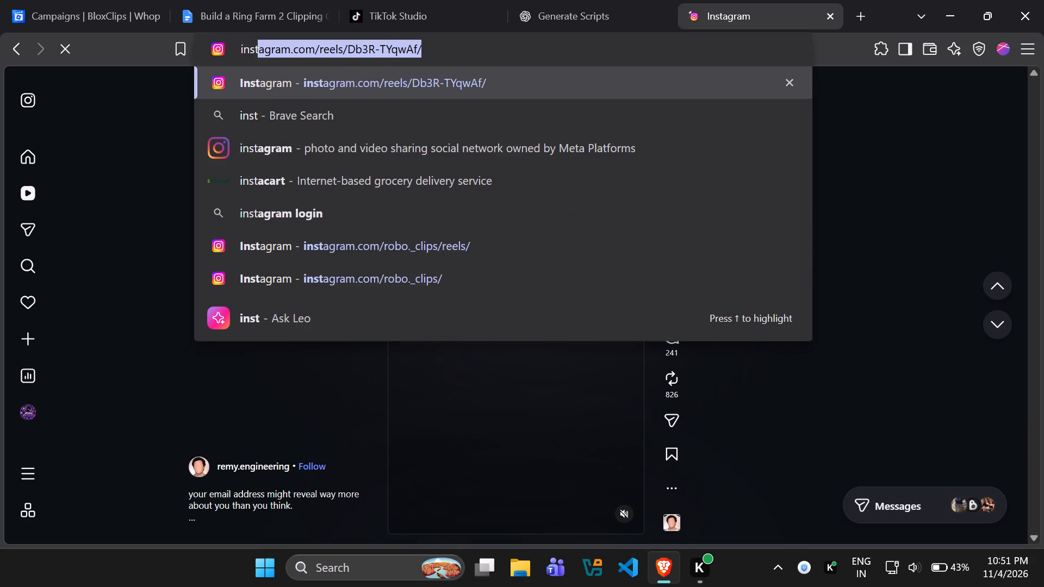
click(784, 88)
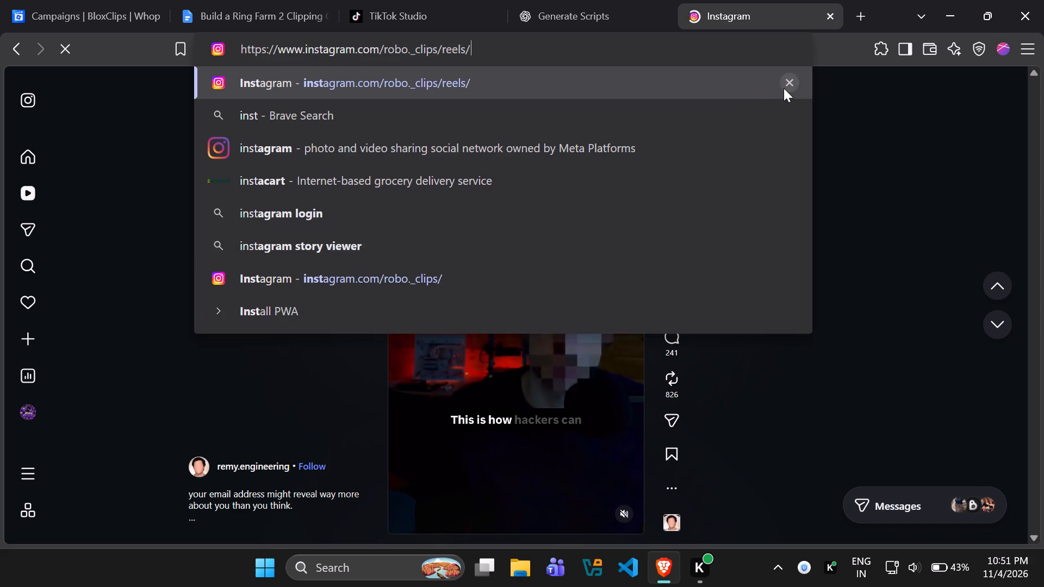
key(Return)
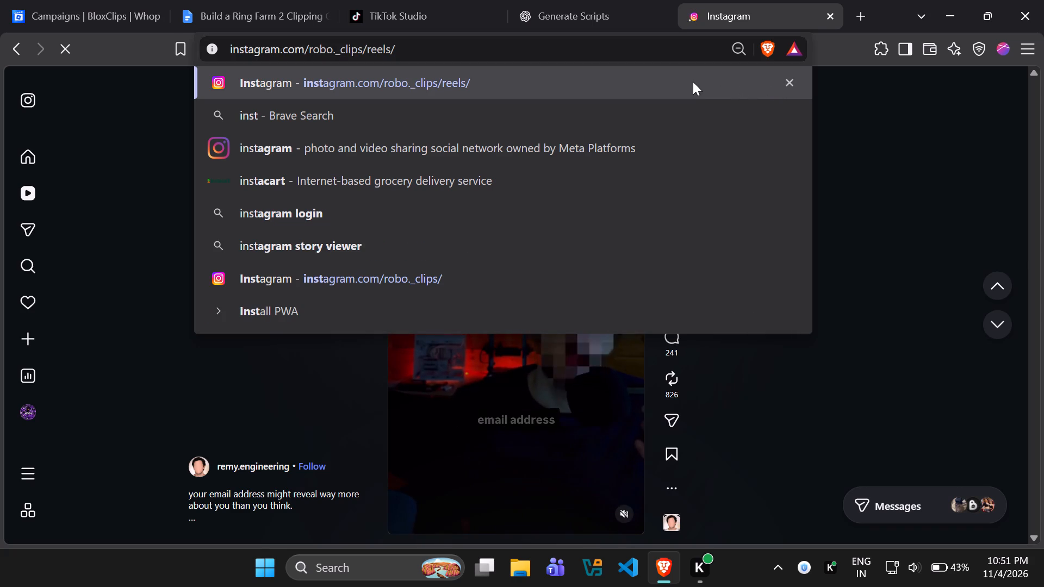
Refresh the posts list in TikTok Studio.
click(356, 0)
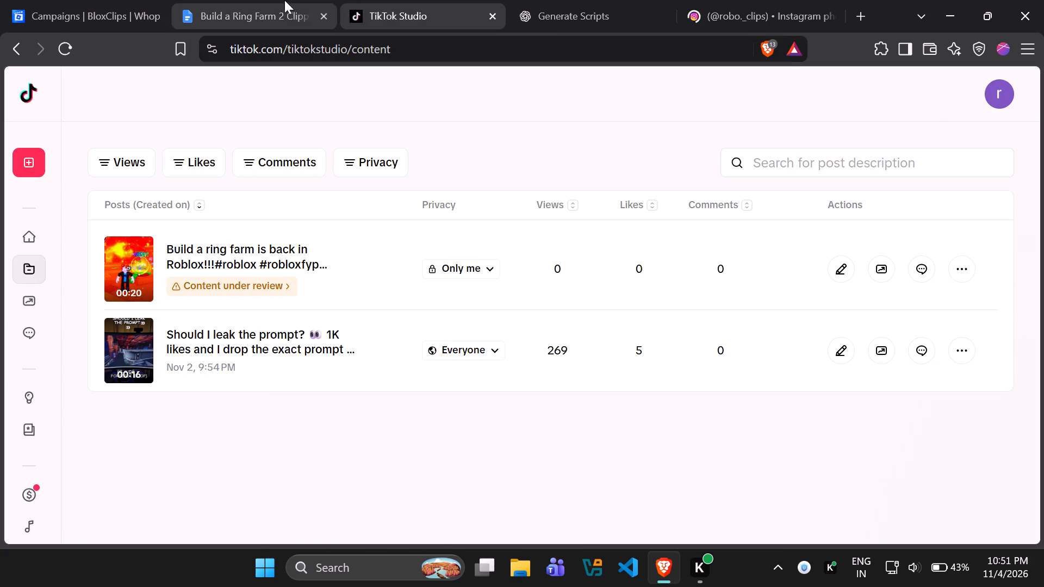
click(69, 48)
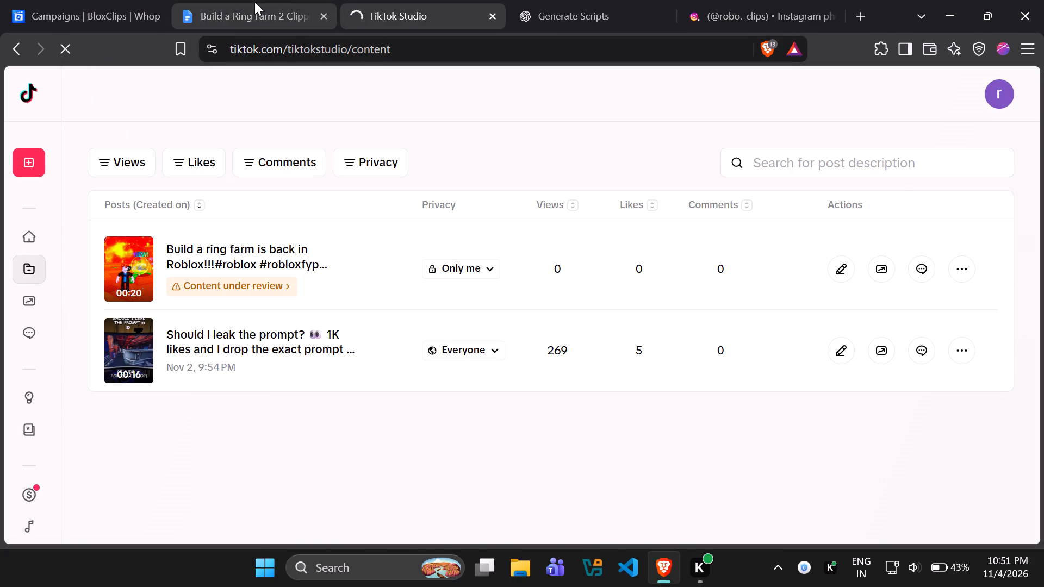
On Whop, replace the profile link in the clip submission with the copied TikTok video link and submit the clip.
click(64, 0)
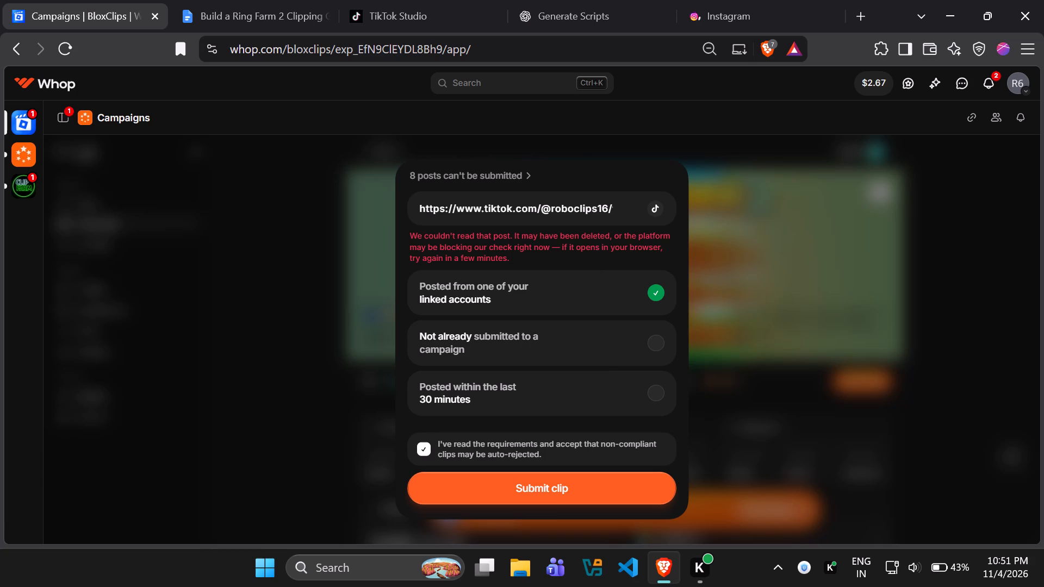
drag(626, 212, 406, 212)
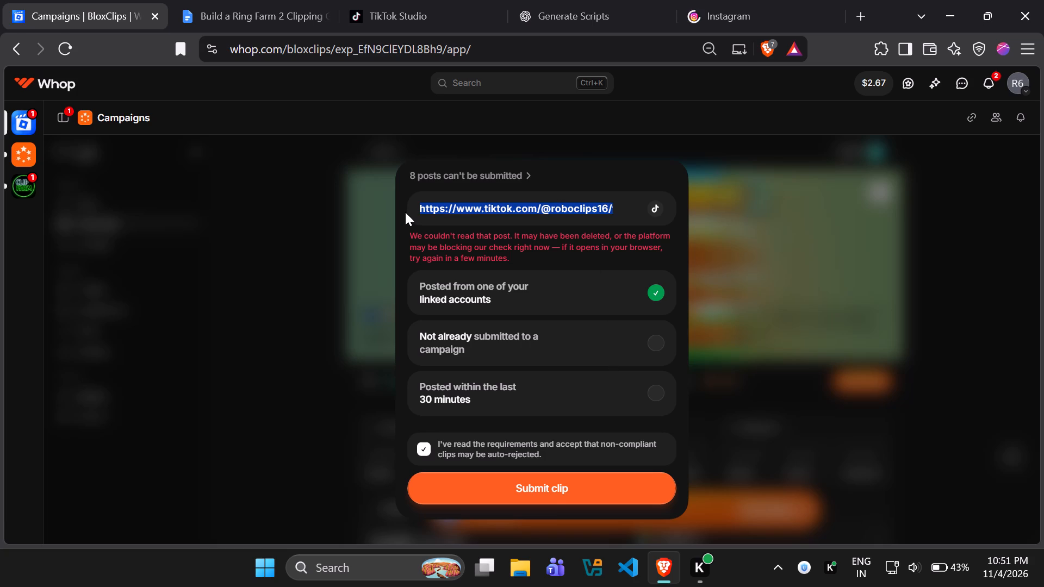
key(Delete)
key(BackSpace)
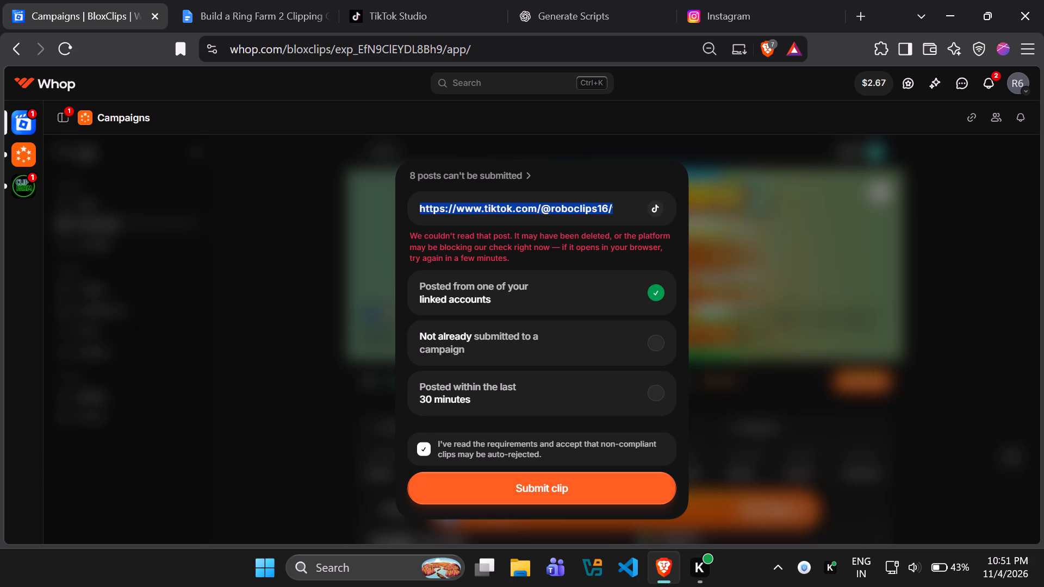
double_click(529, 214)
key(ctrl+a)
key(BackSpace)
key(ctrl+v)
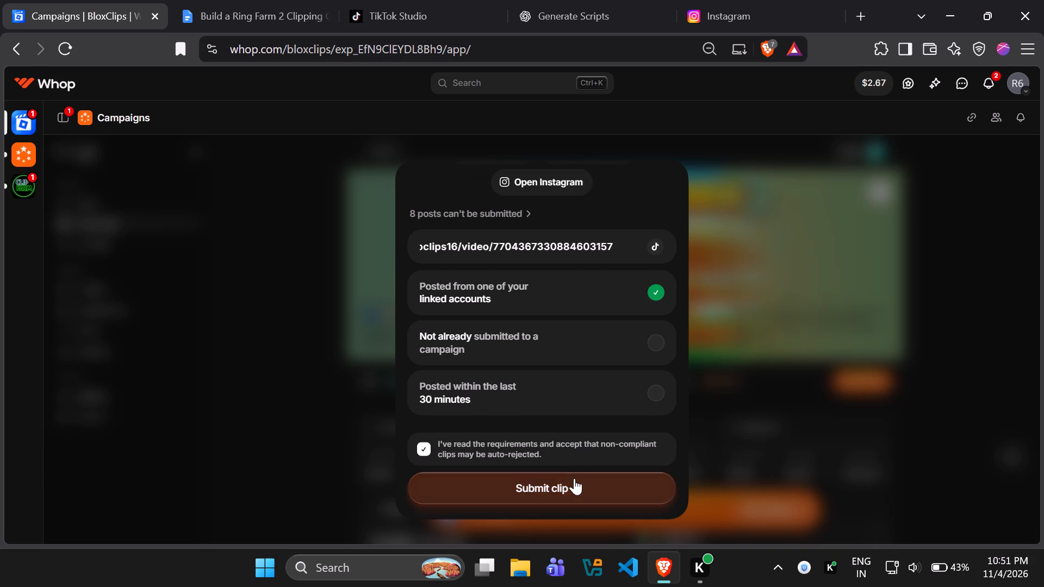
click(574, 481)
Check the Build a ring farm post in TikTok Studio and the clip submission's progress on Whop.
click(278, 0)
click(383, 0)
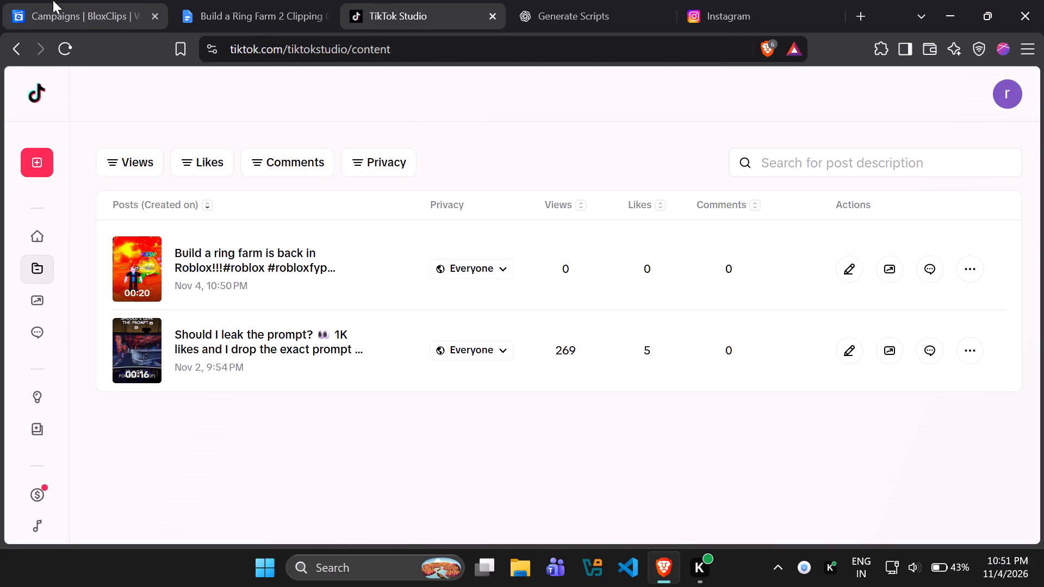
click(26, 0)
click(376, 0)
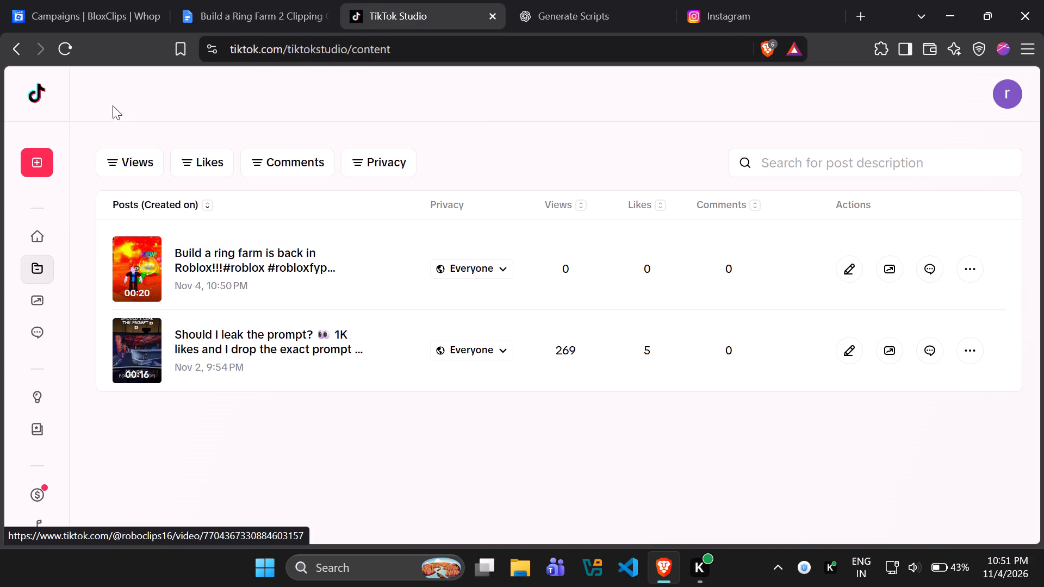
click(91, 0)
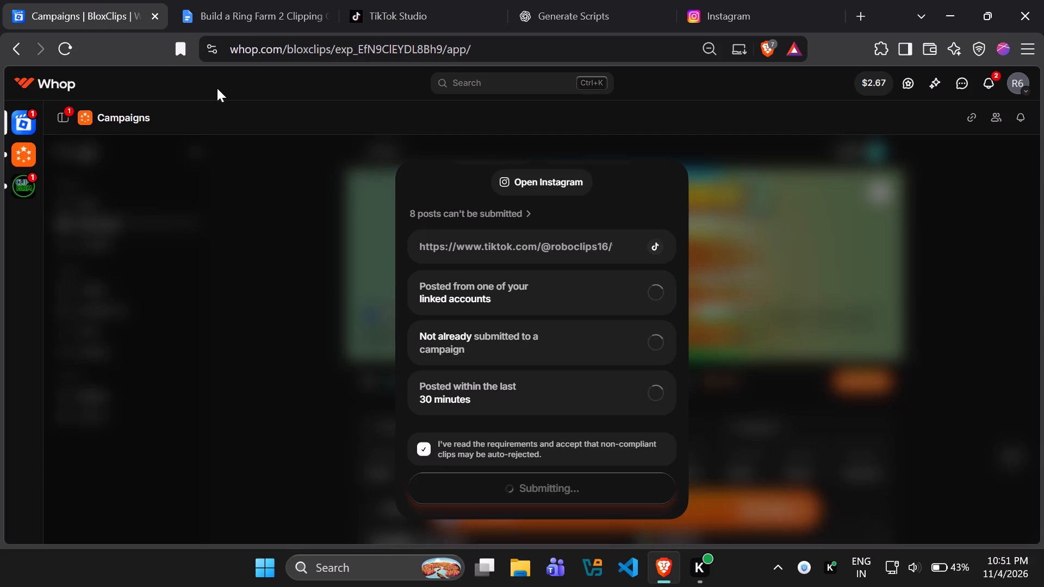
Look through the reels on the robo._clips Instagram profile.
click(719, 0)
scroll(378, 351, down, 4)
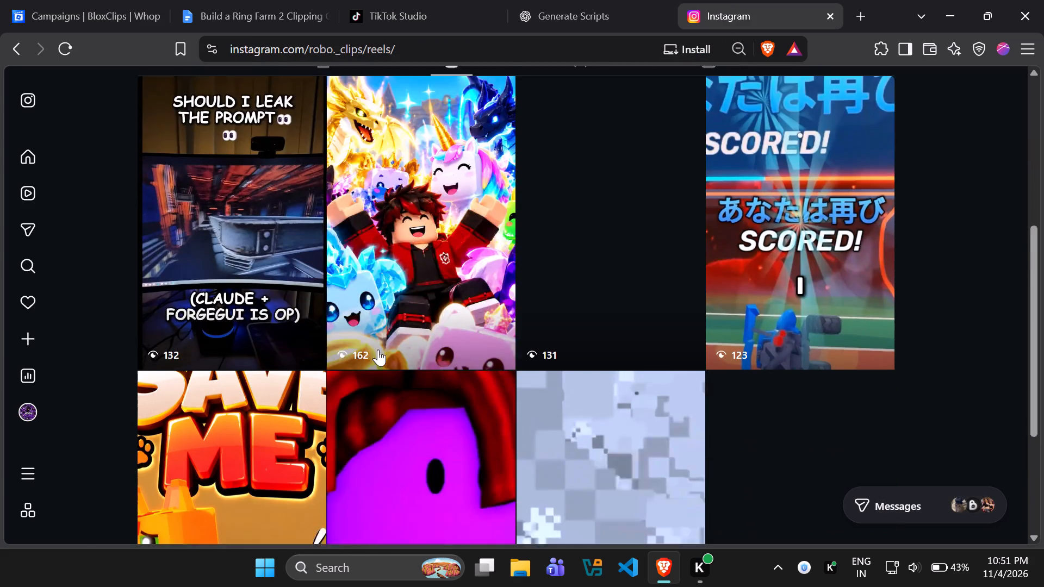
scroll(378, 349, down, 4)
scroll(377, 346, up, 5)
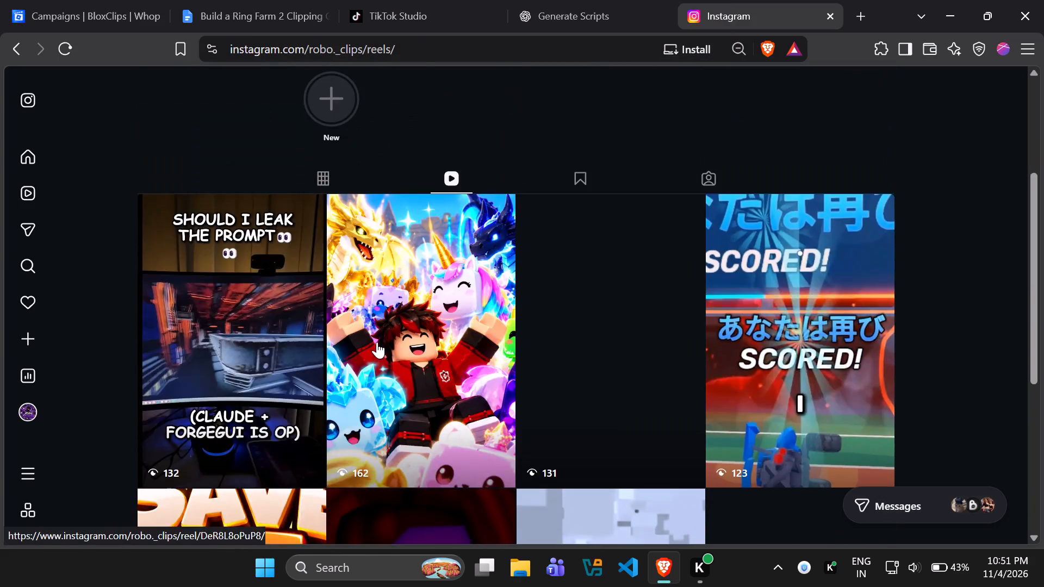
scroll(377, 342, up, 2)
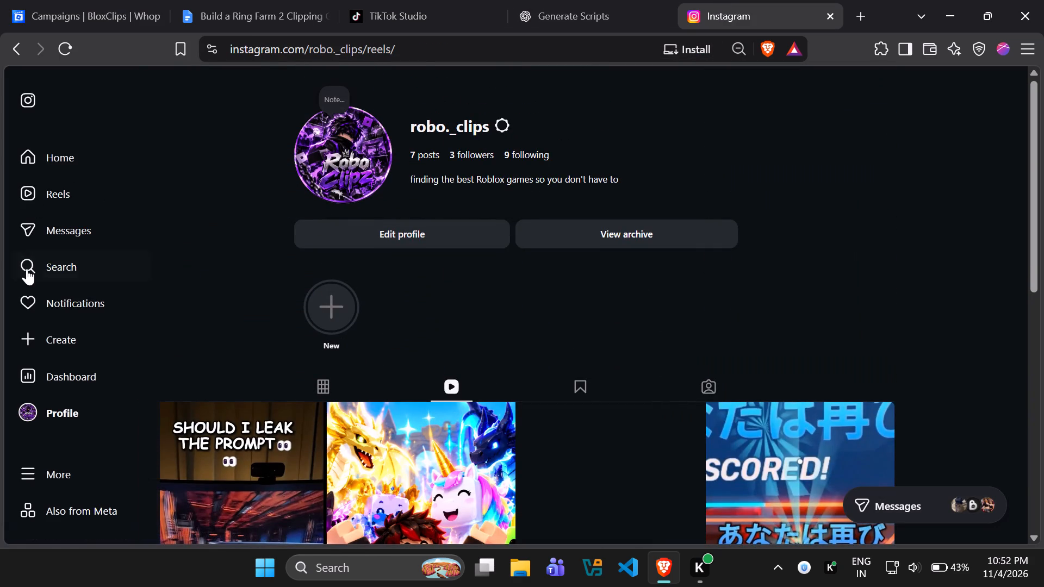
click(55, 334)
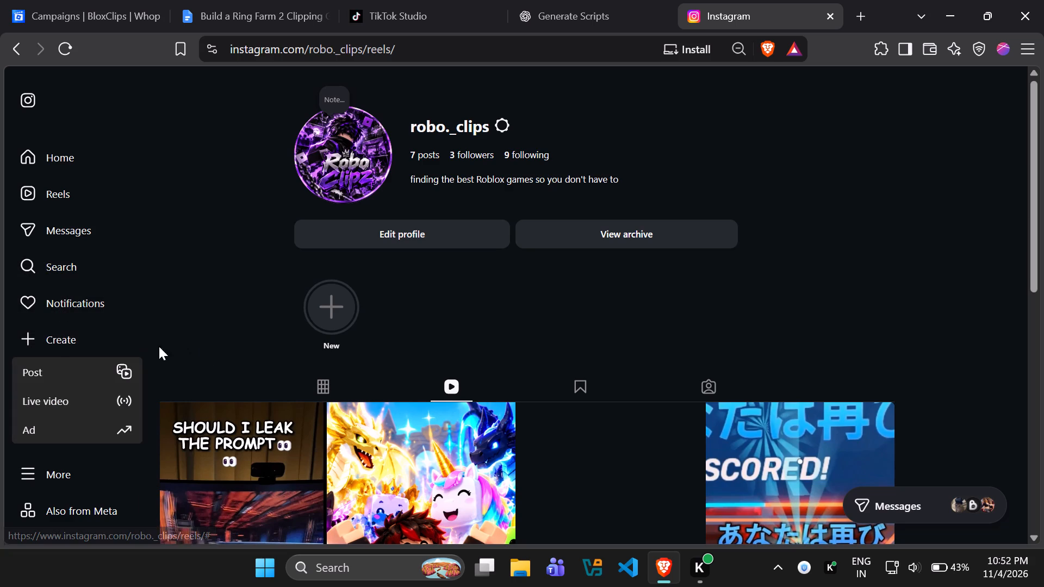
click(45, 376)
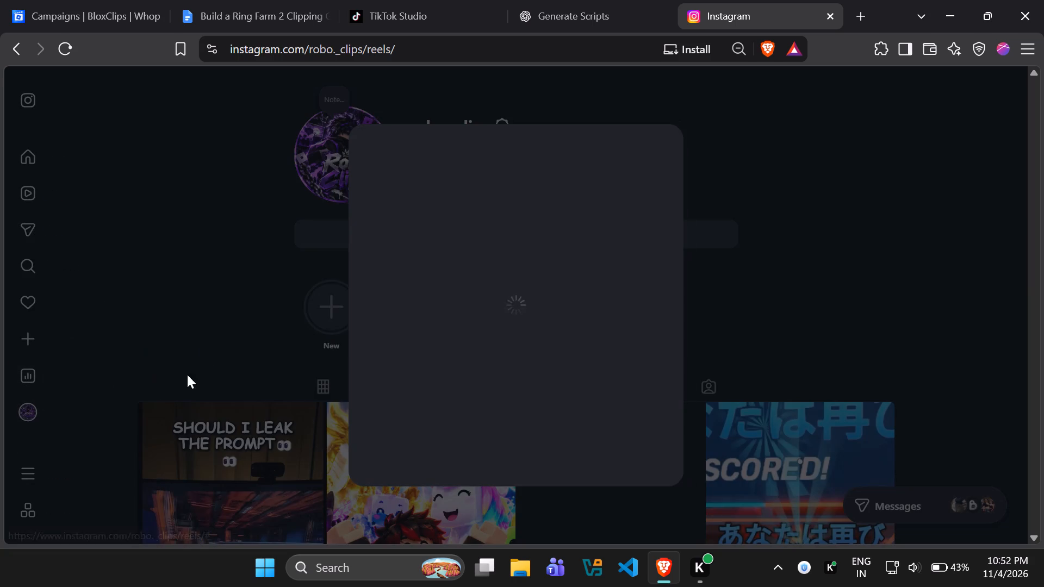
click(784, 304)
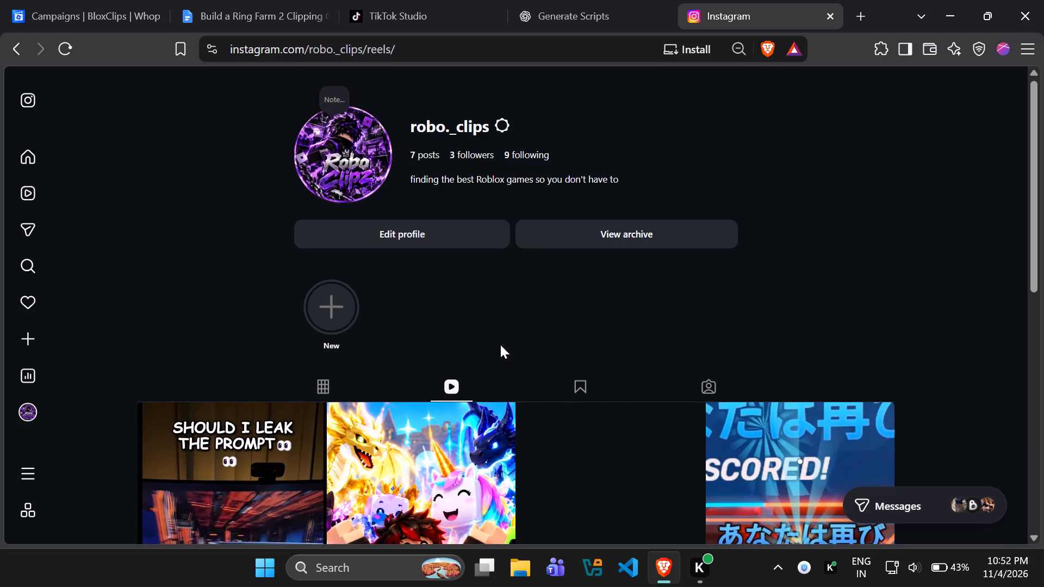
scroll(509, 349, down, 9)
scroll(741, 412, down, 2)
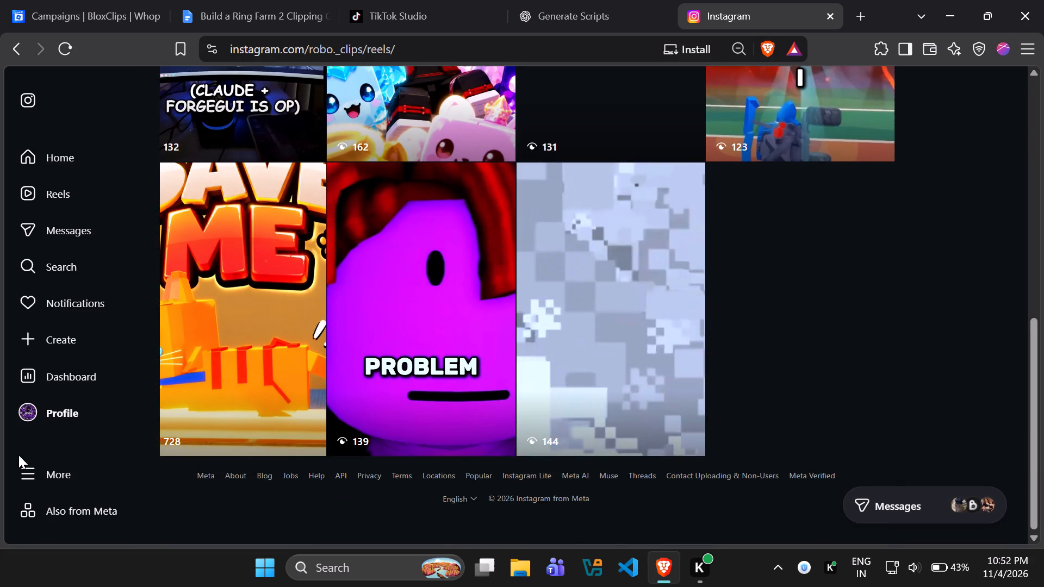
click(31, 410)
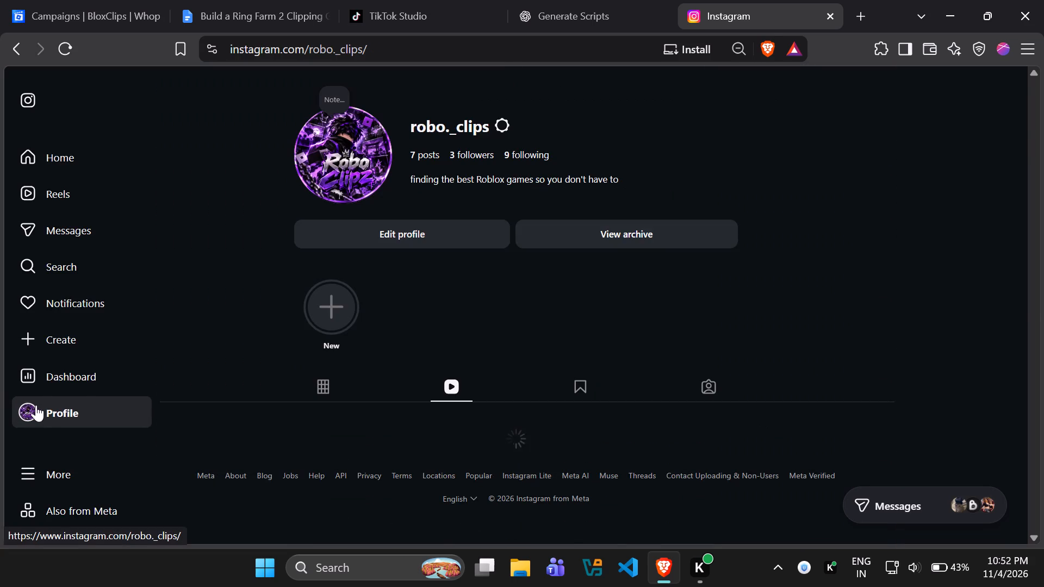
click(27, 102)
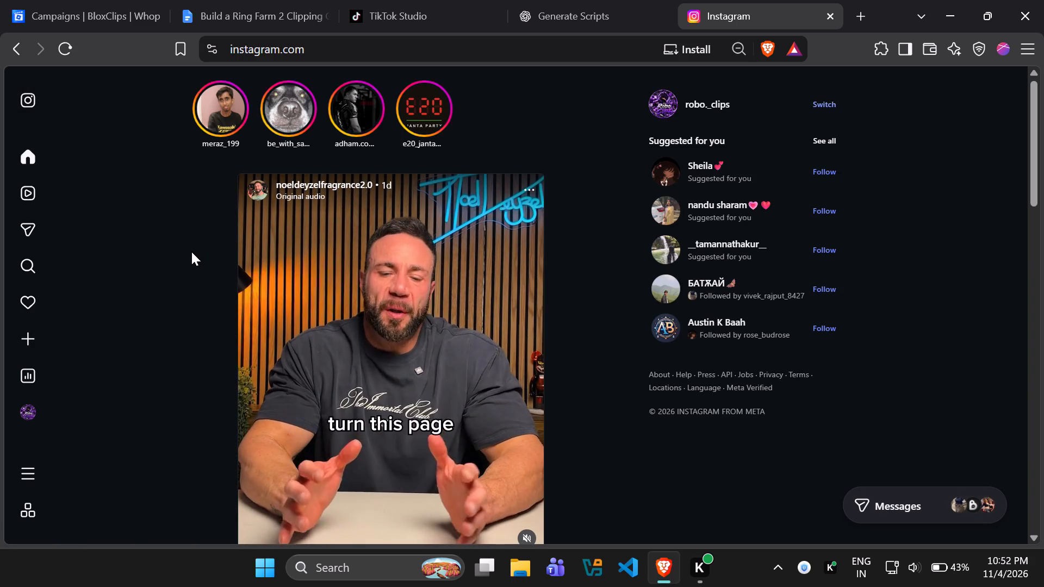
scroll(156, 245, down, 1)
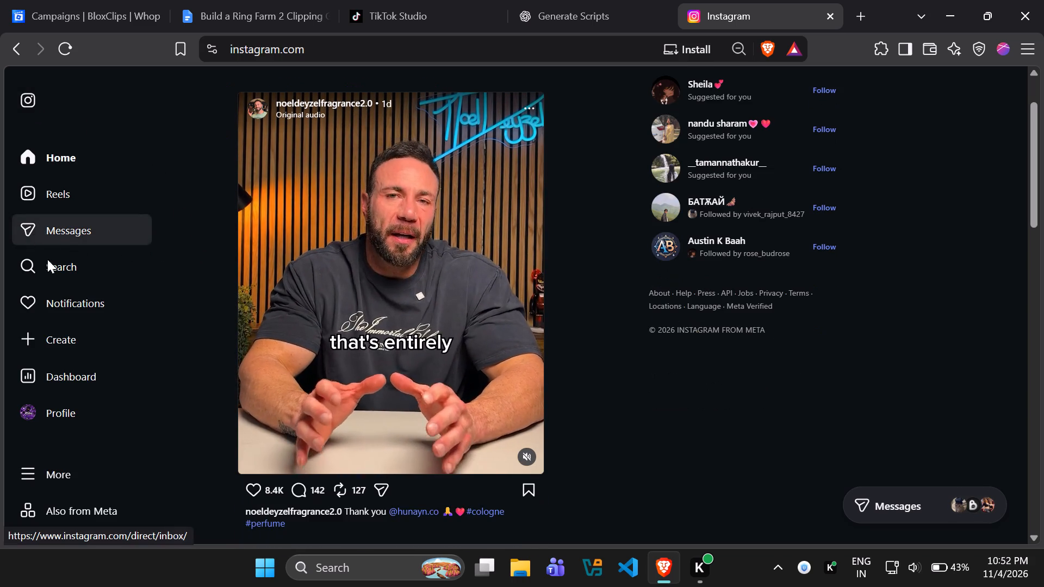
right_click(54, 341)
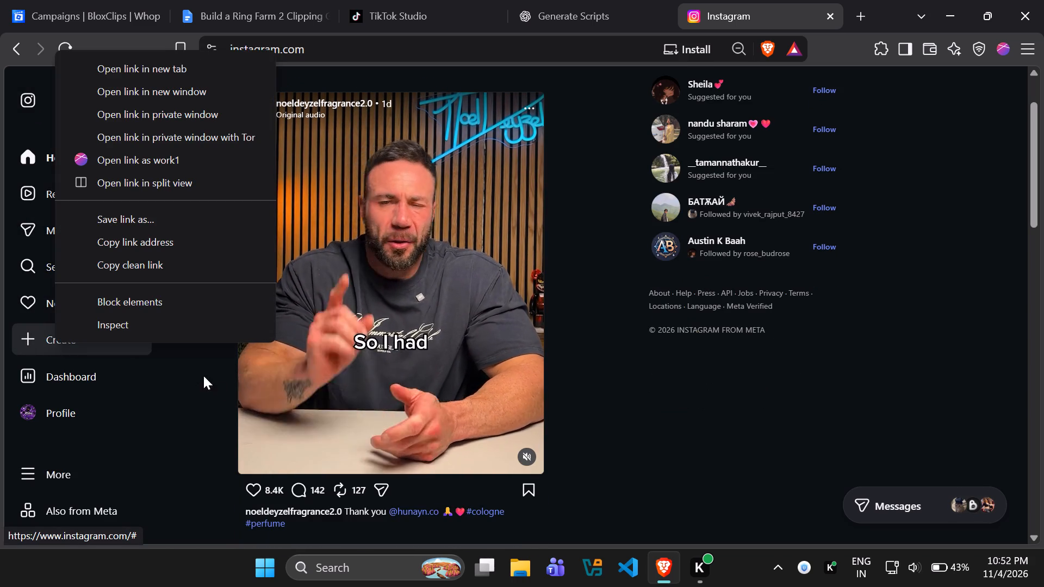
click(217, 384)
Return to the Whop campaign and close out the completed clip submission.
click(521, 0)
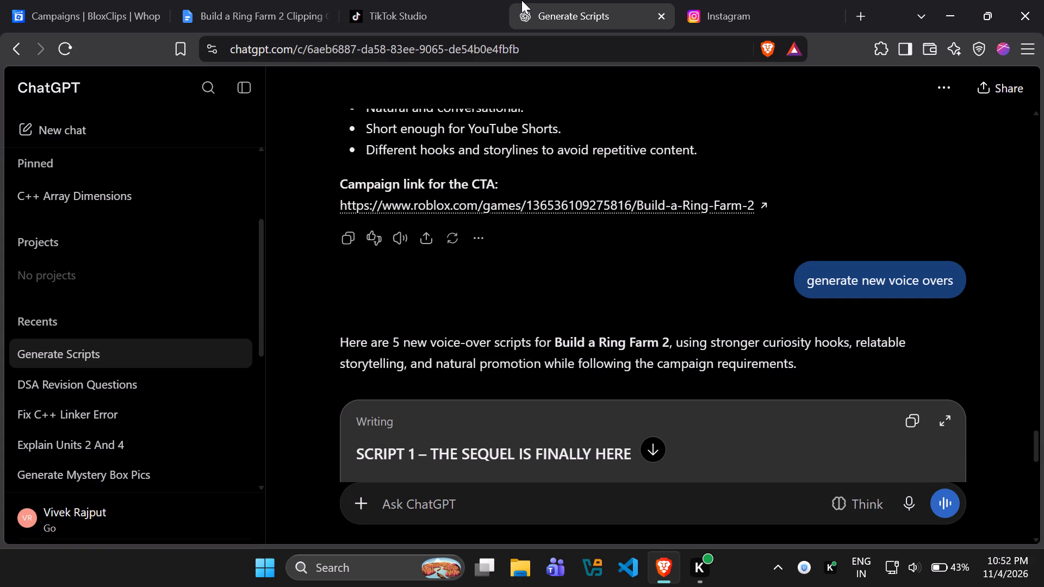
click(274, 0)
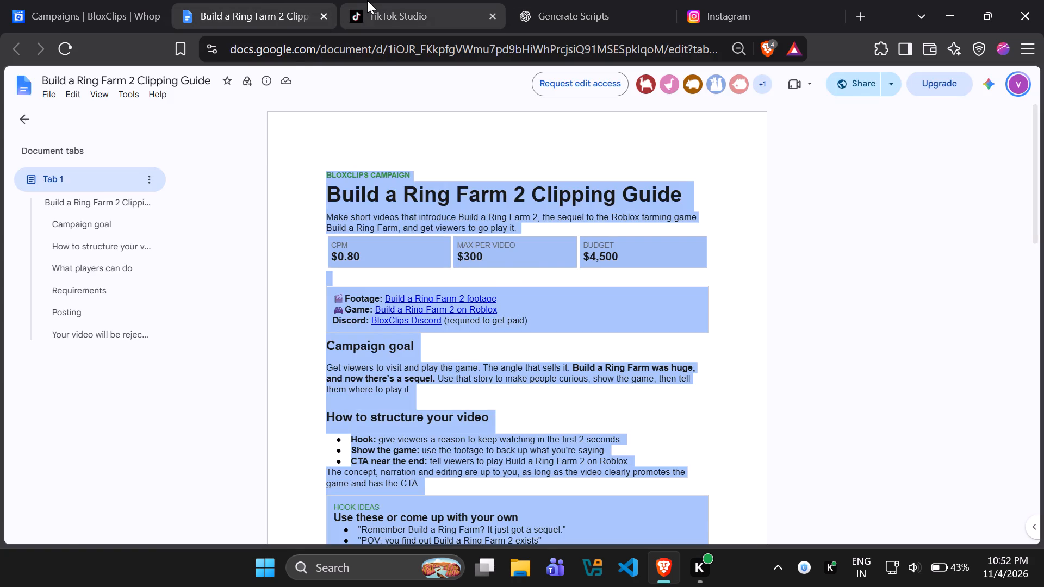
click(376, 0)
click(110, 0)
click(560, 488)
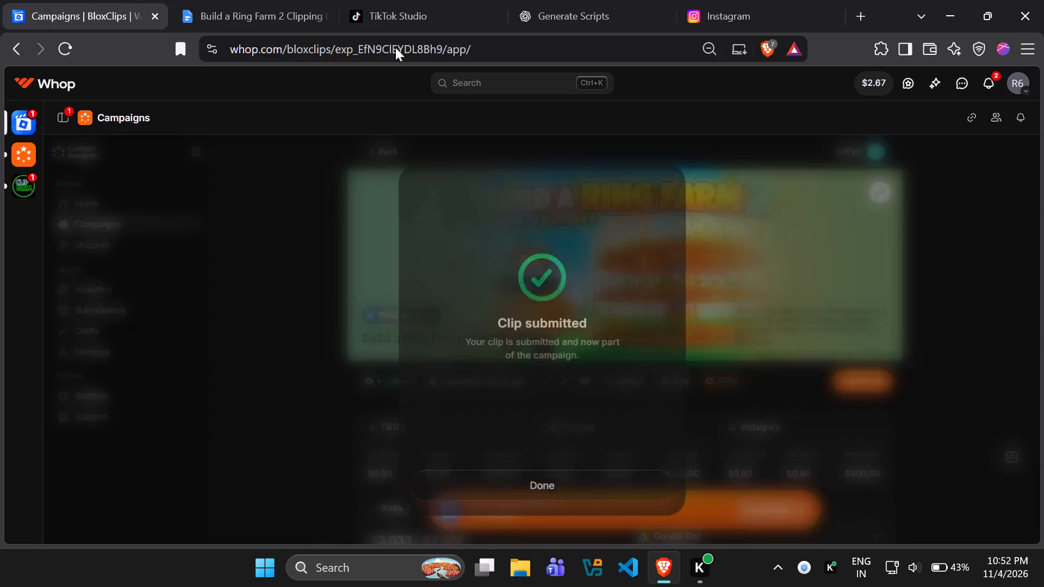
Refresh the TikTok Studio posts list, preview the Build a ring farm post, and open its own video page.
click(392, 0)
click(73, 39)
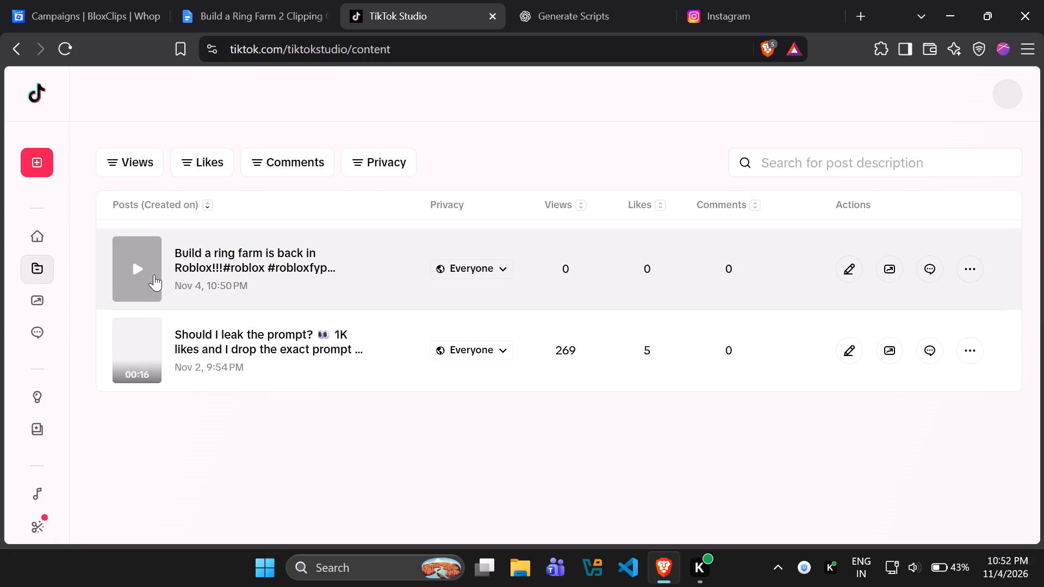
click(138, 271)
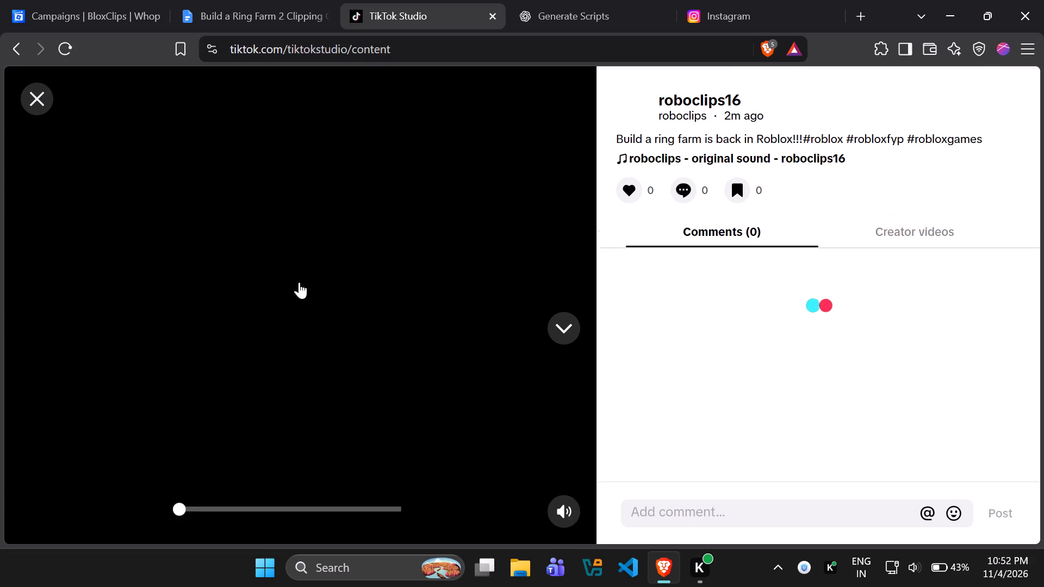
click(43, 107)
click(250, 249)
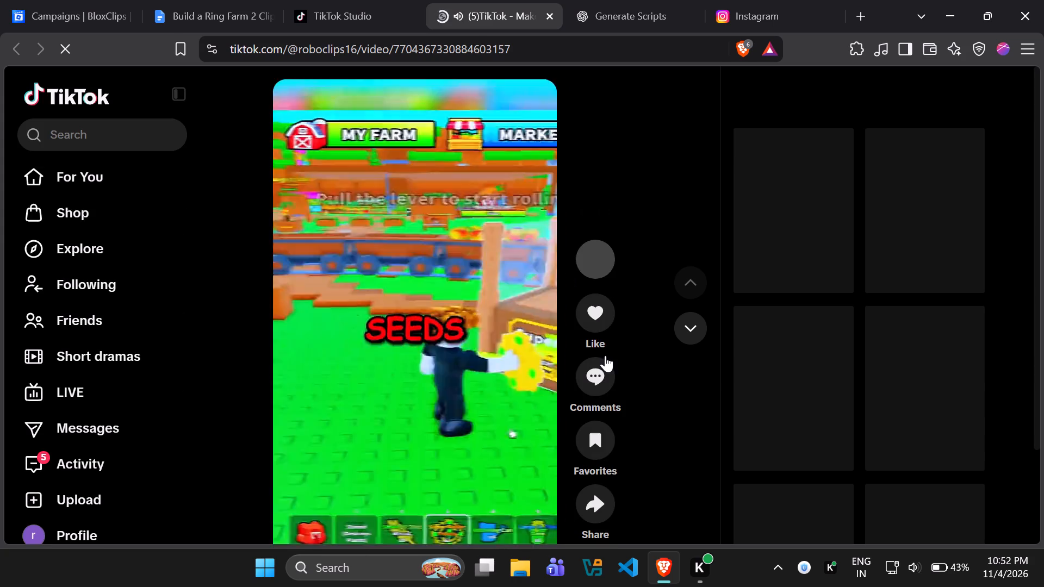
Like the posted Build a ring farm video on TikTok.
click(594, 315)
Post the comment "lemme know if you already have this seed" on the Build a ring farm video.
click(596, 366)
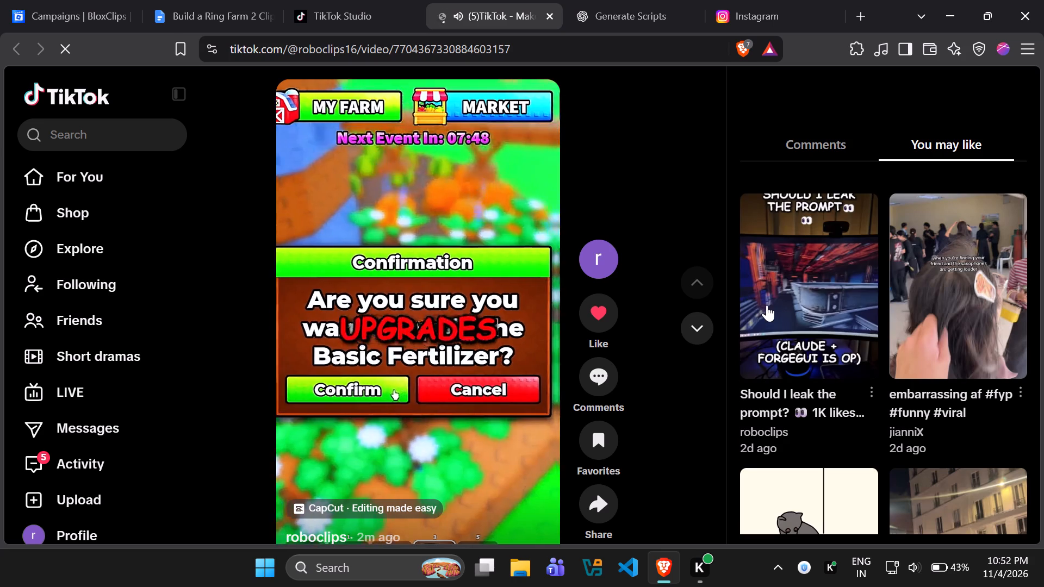
click(830, 151)
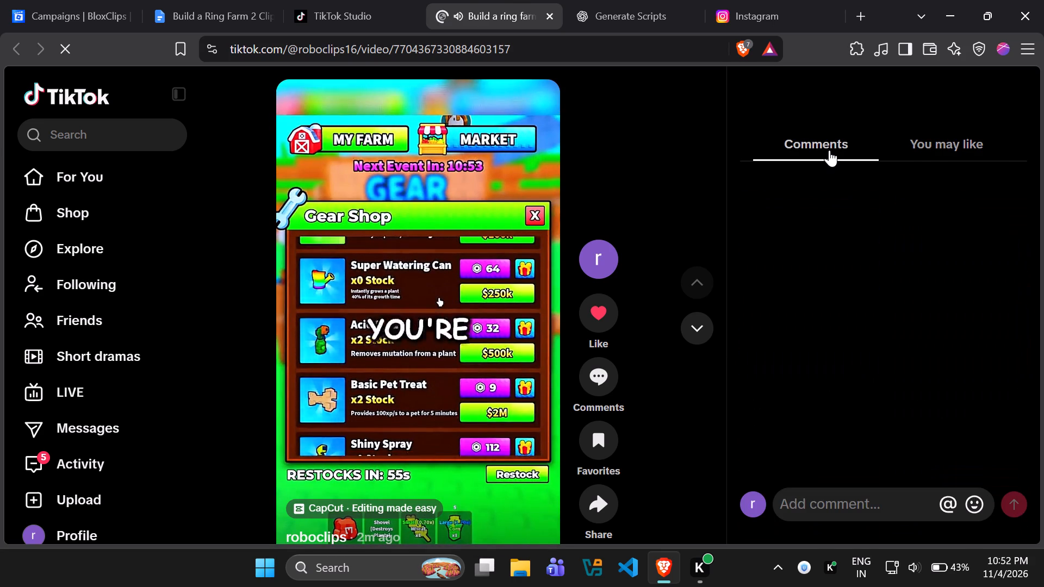
click(824, 506)
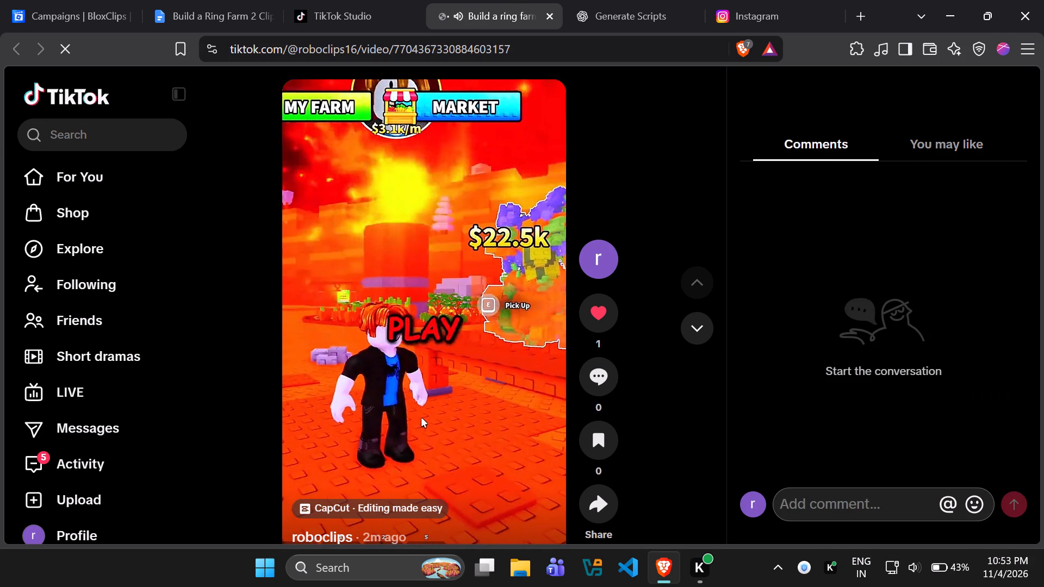
text(lemme know if you)
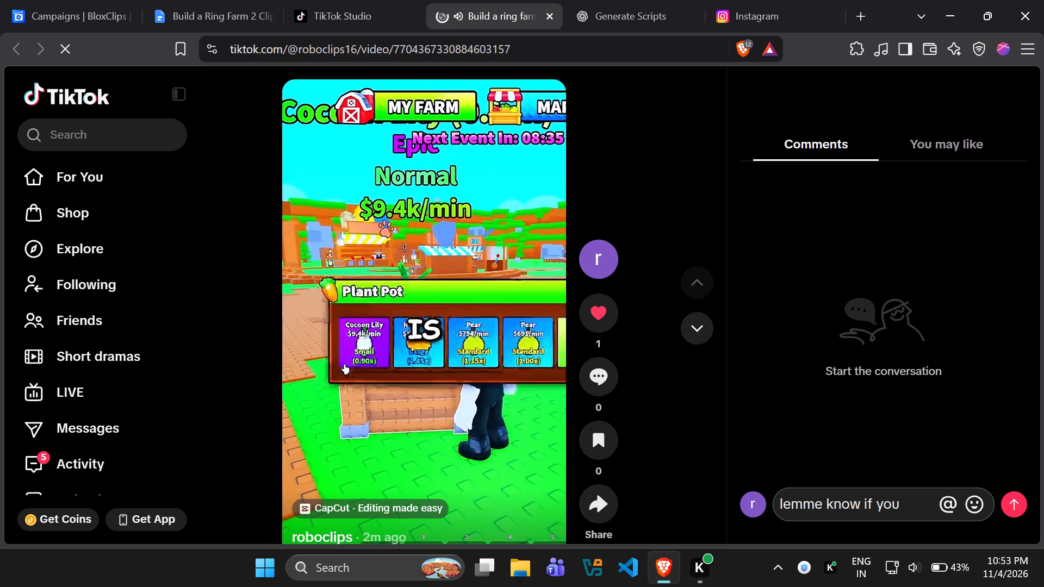
key(space)
text(have alre)
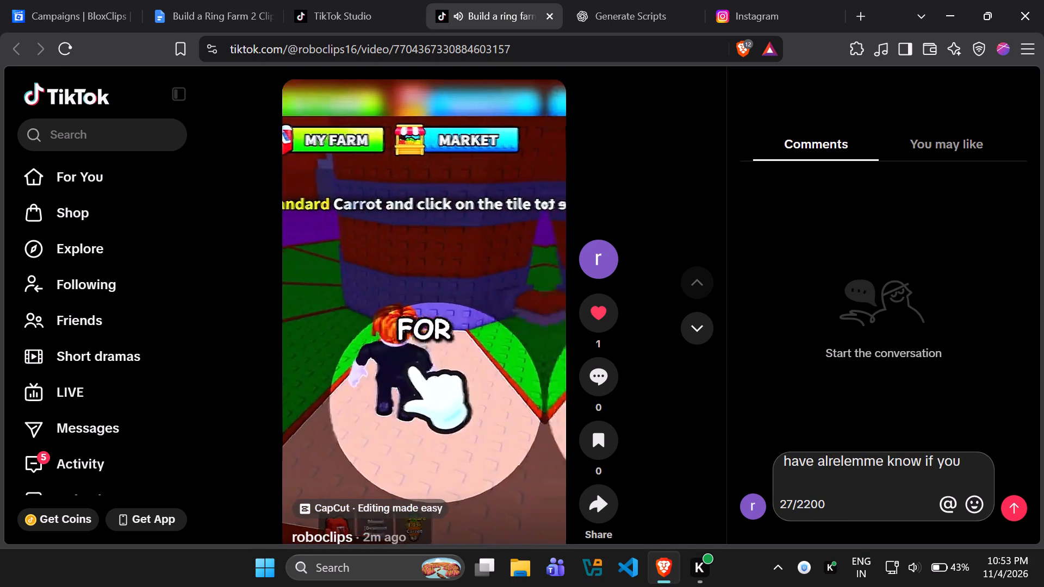
key(ctrl+z)
key(ctrl+Right)
key(ctrl+Right)
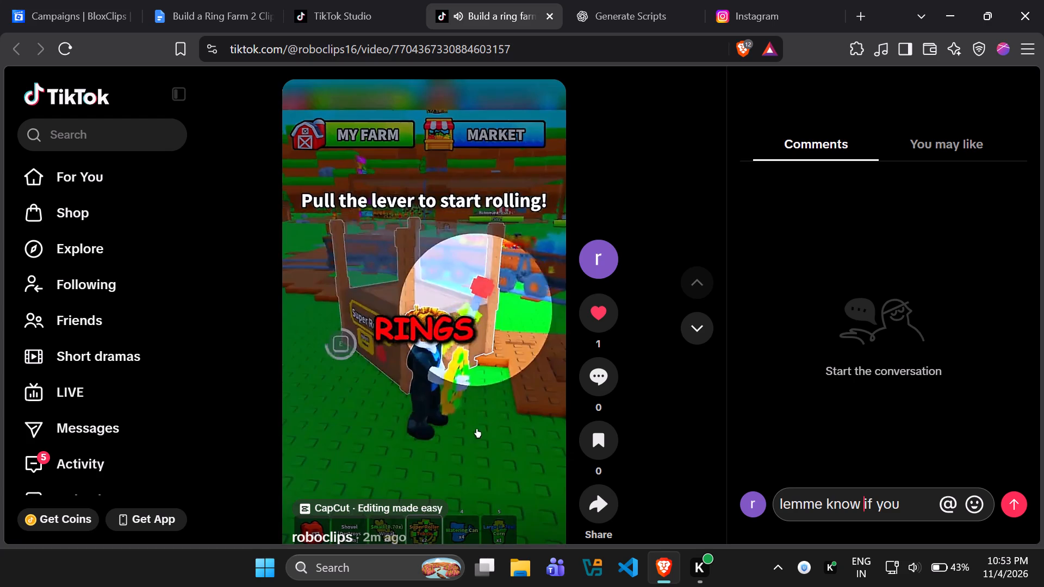
key(ctrl+Right)
key(ctrl+Right)
key(space)
text(hav e)
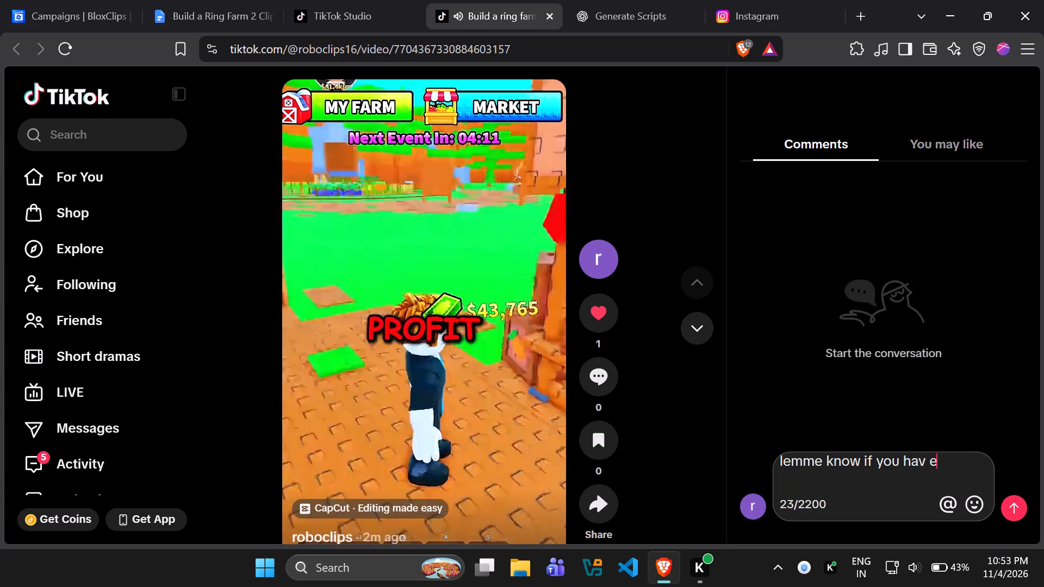
key(BackSpace)
key(BackSpace)
key(BackSpace)
key(BackSpace)
key(BackSpace)
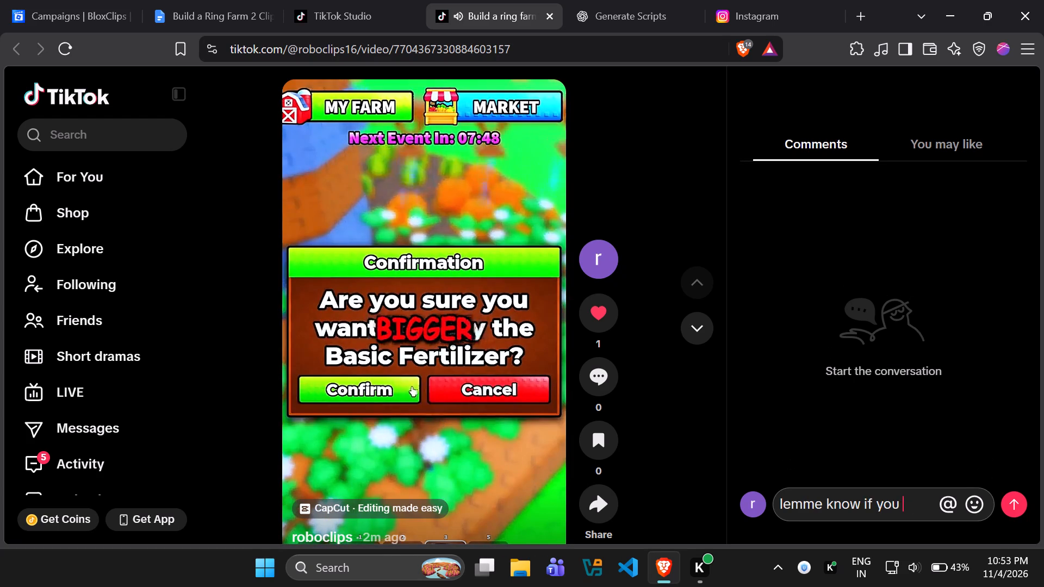
text(already have this seed)
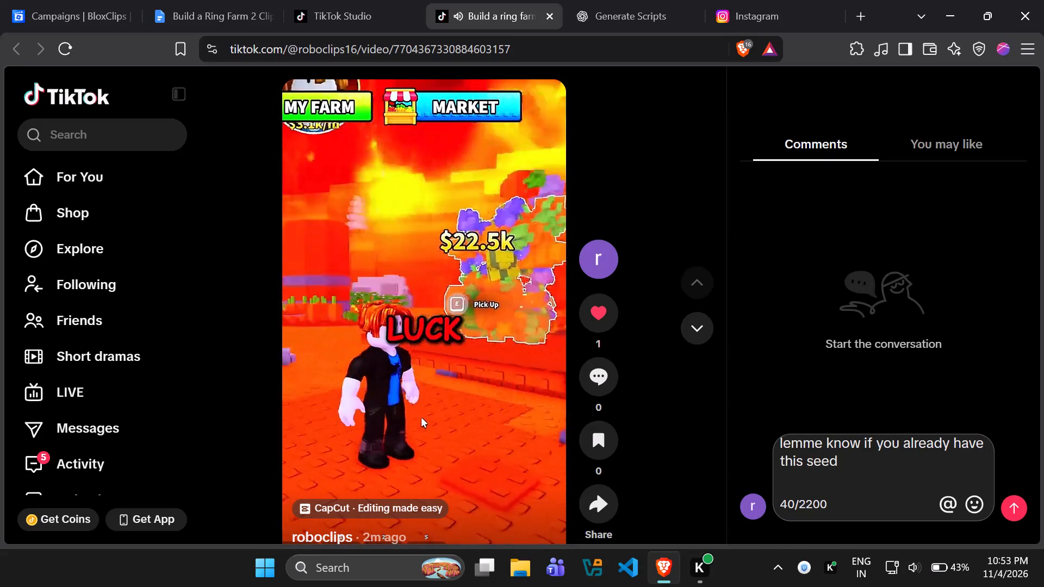
key(shift+Return)
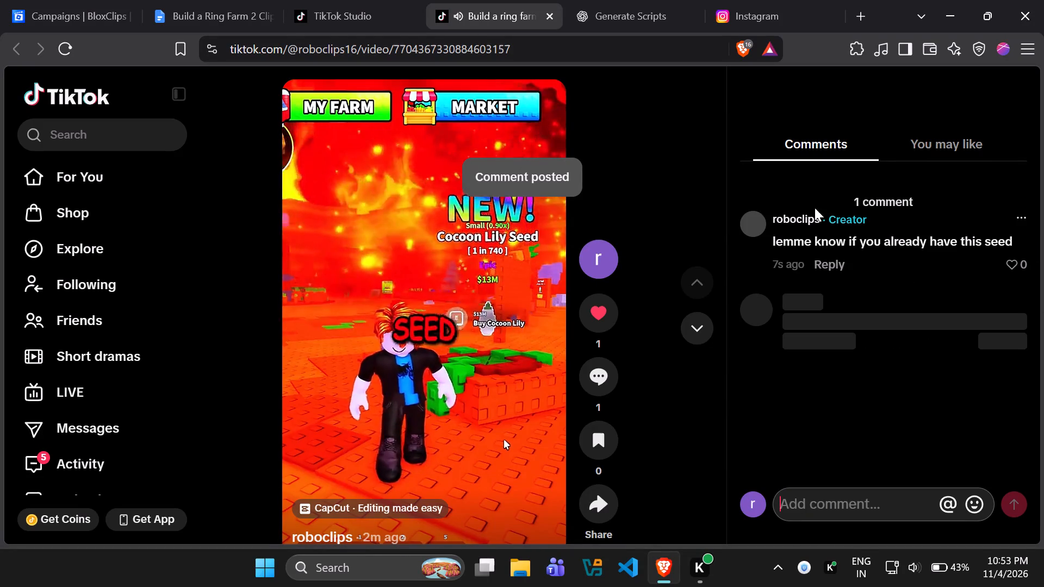
Close the video's page and refresh the post list in TikTok Studio.
middle_click(470, 0)
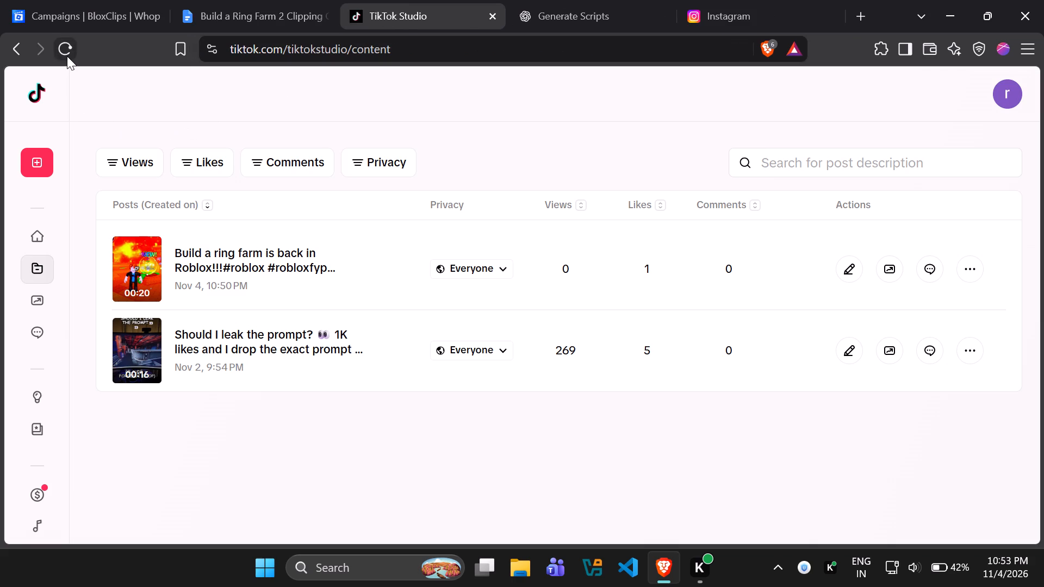
click(67, 56)
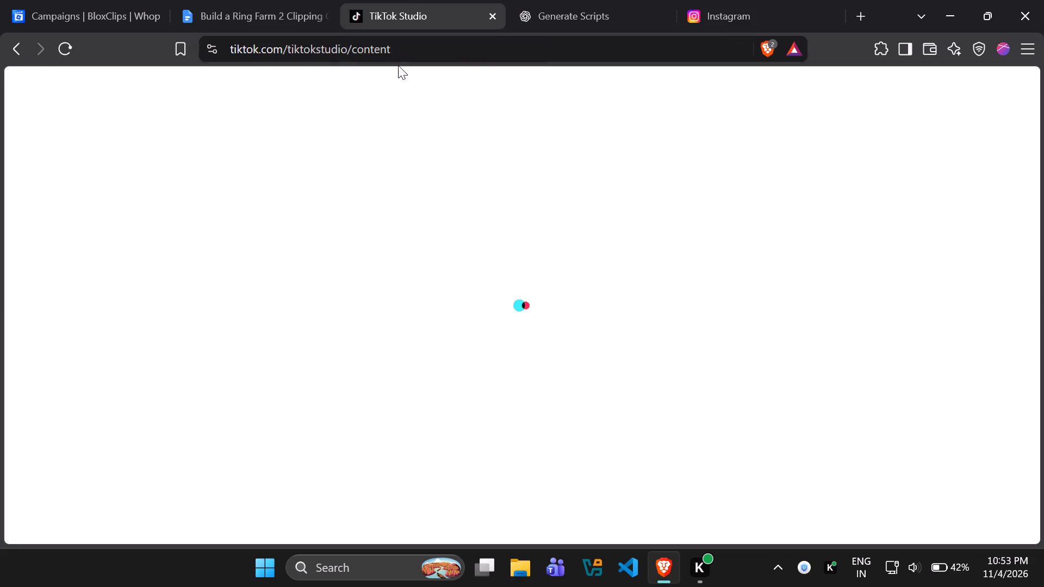
middle_click(398, 0)
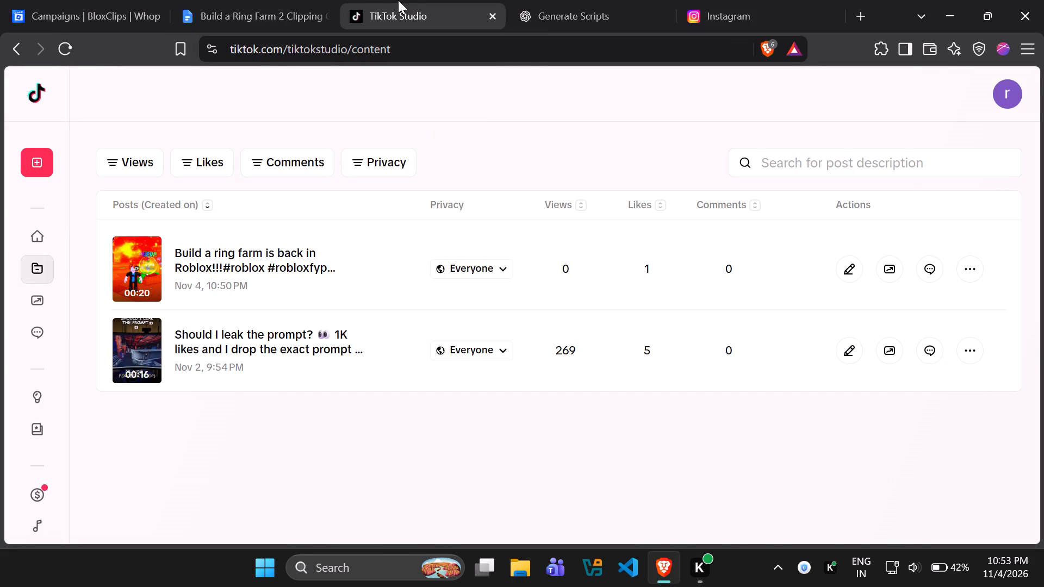
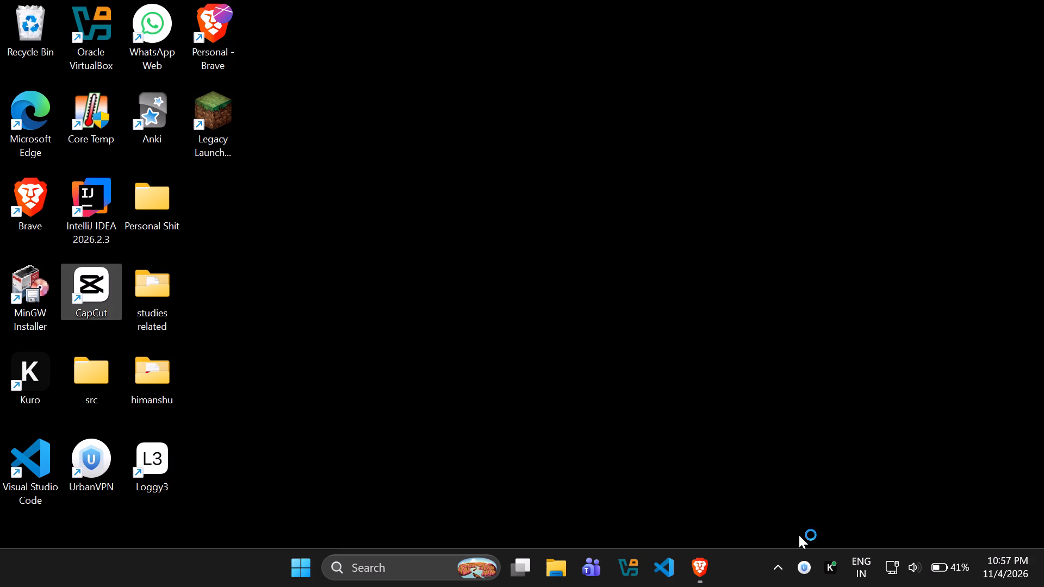
click(26, 284)
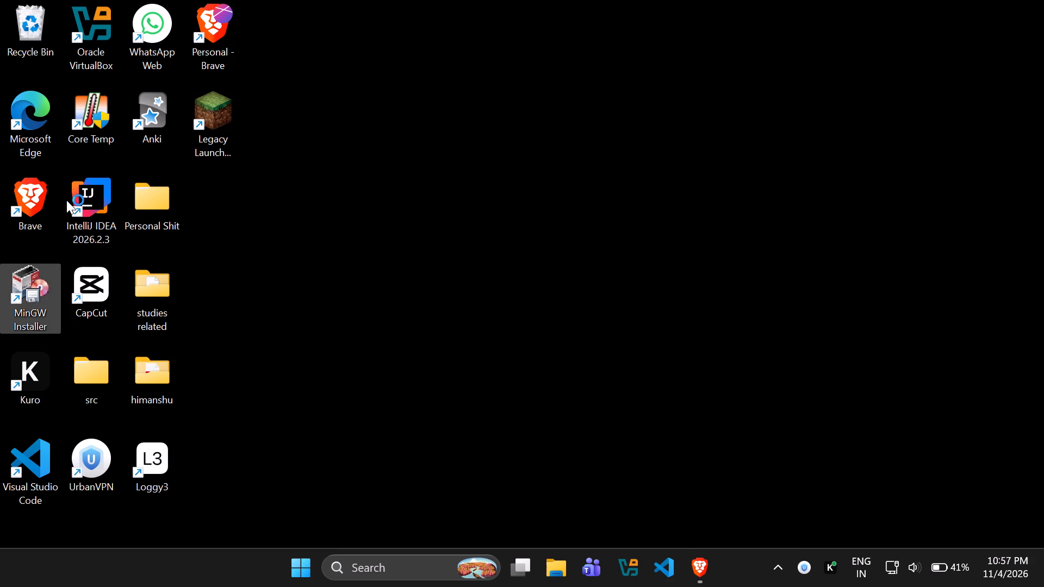
click(47, 174)
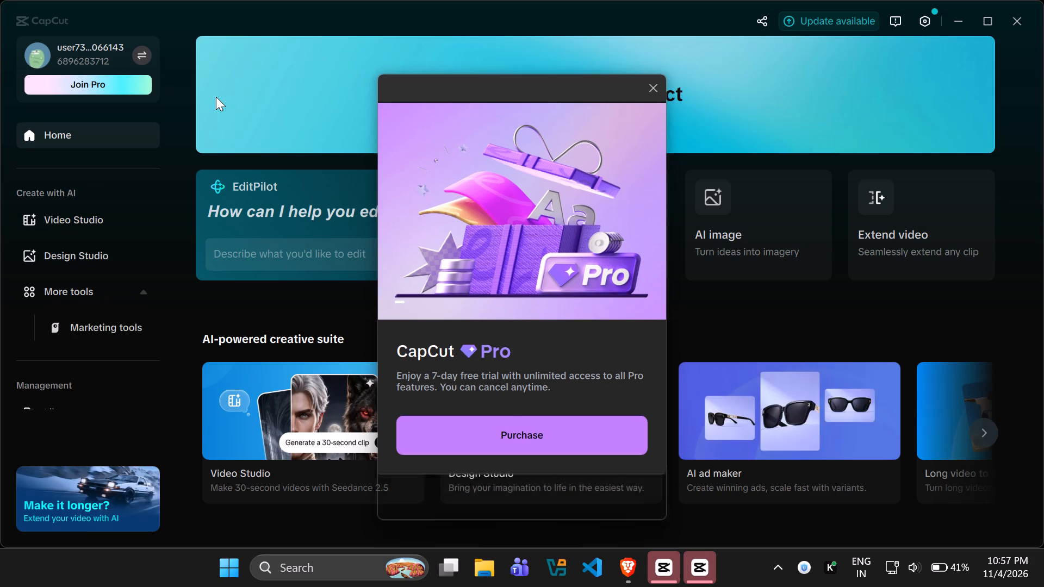
click(650, 87)
scroll(600, 405, down, 6)
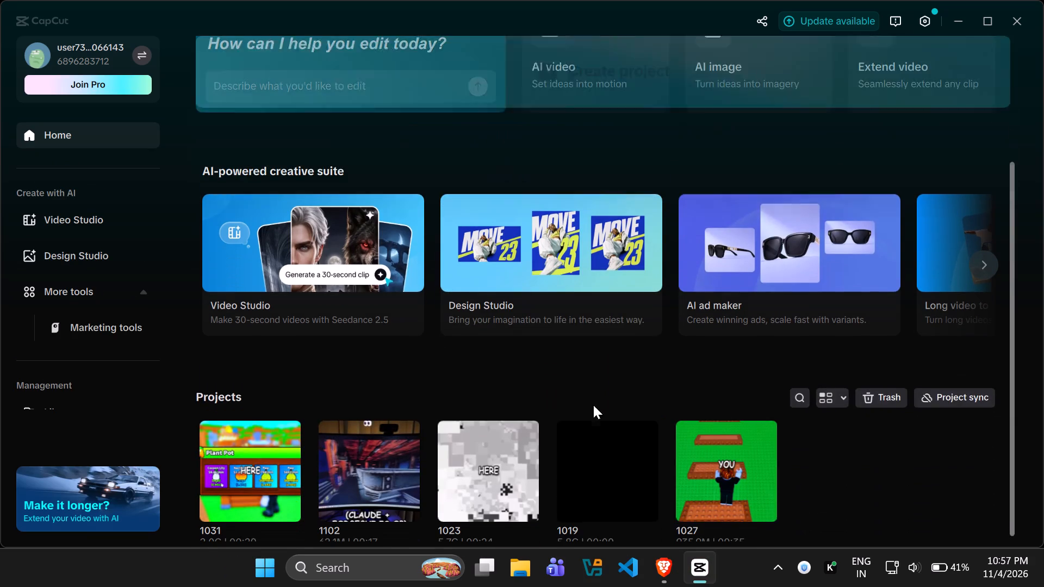
scroll(435, 439, down, 6)
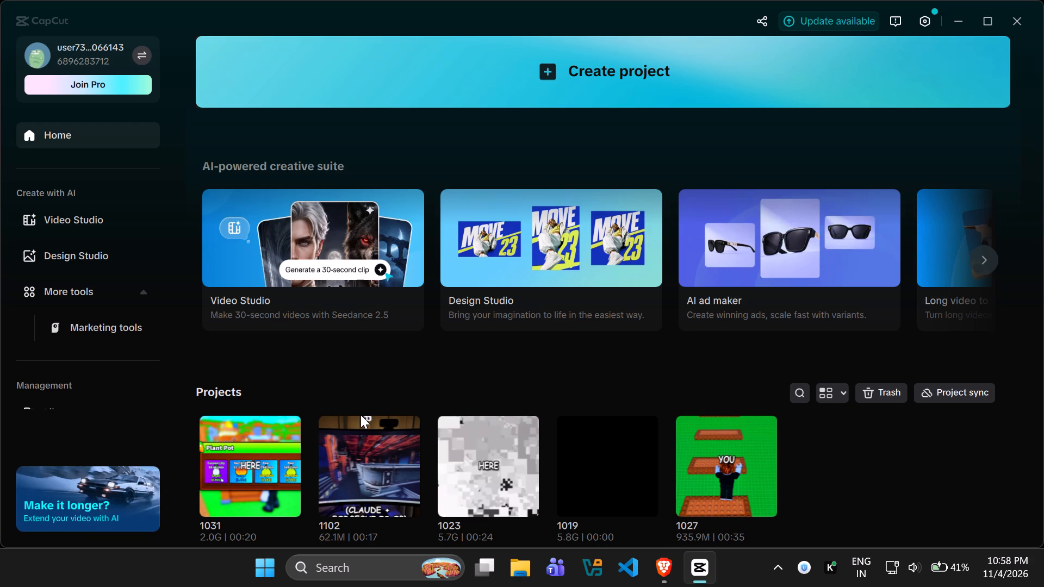
click(258, 459)
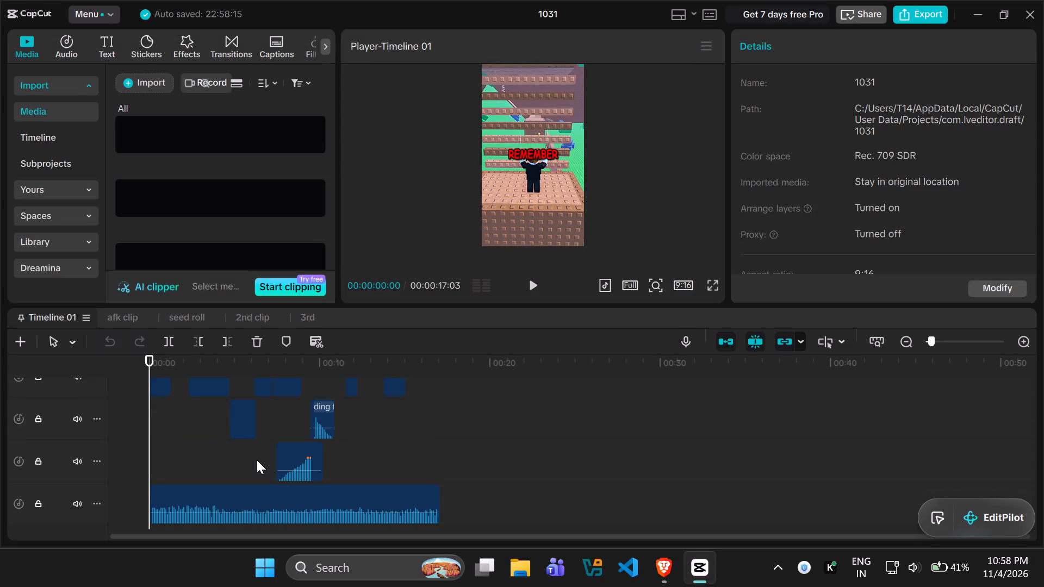
click(531, 279)
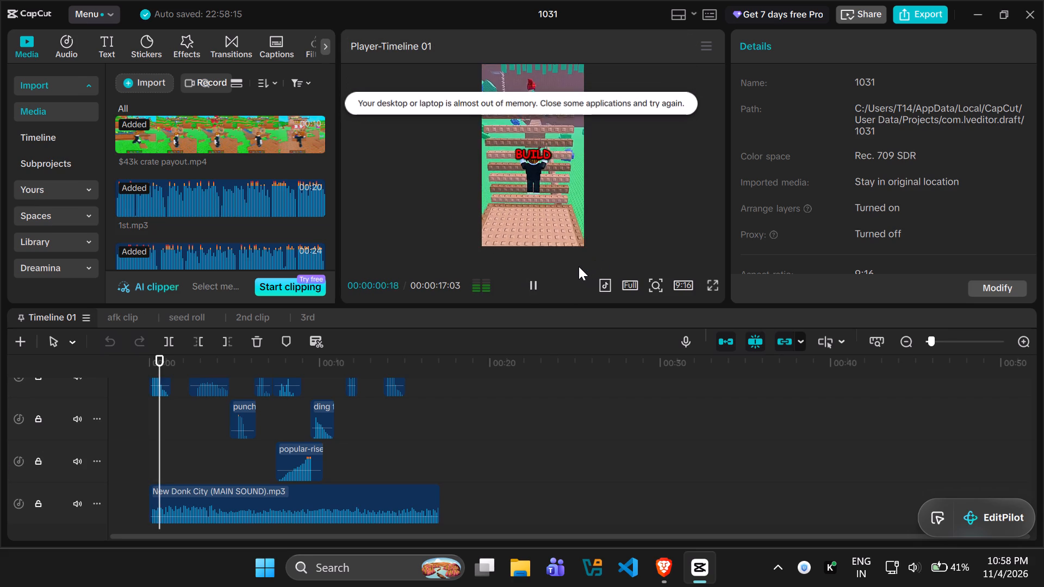
click(530, 283)
click(530, 283)
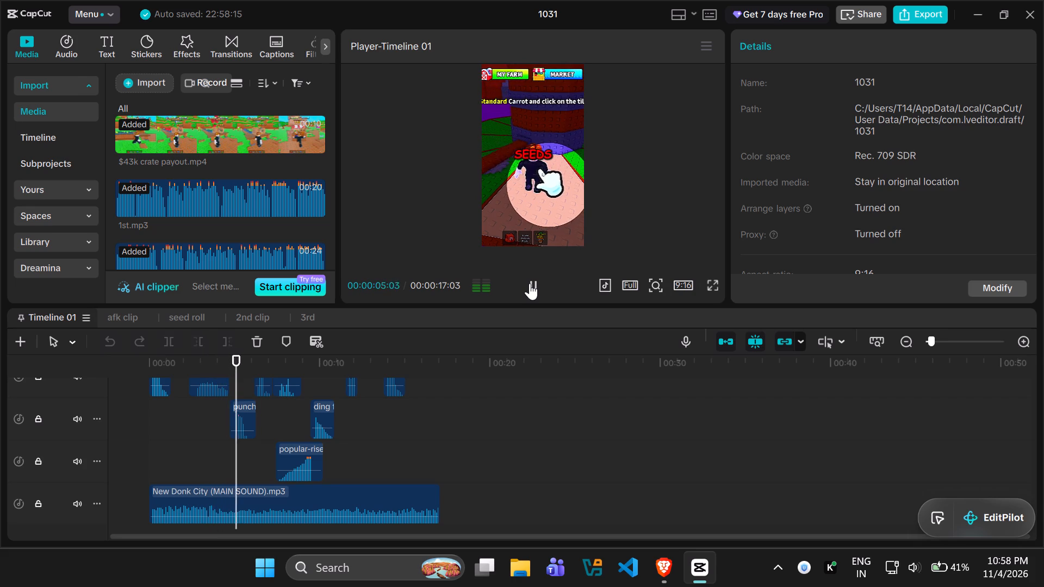
click(530, 283)
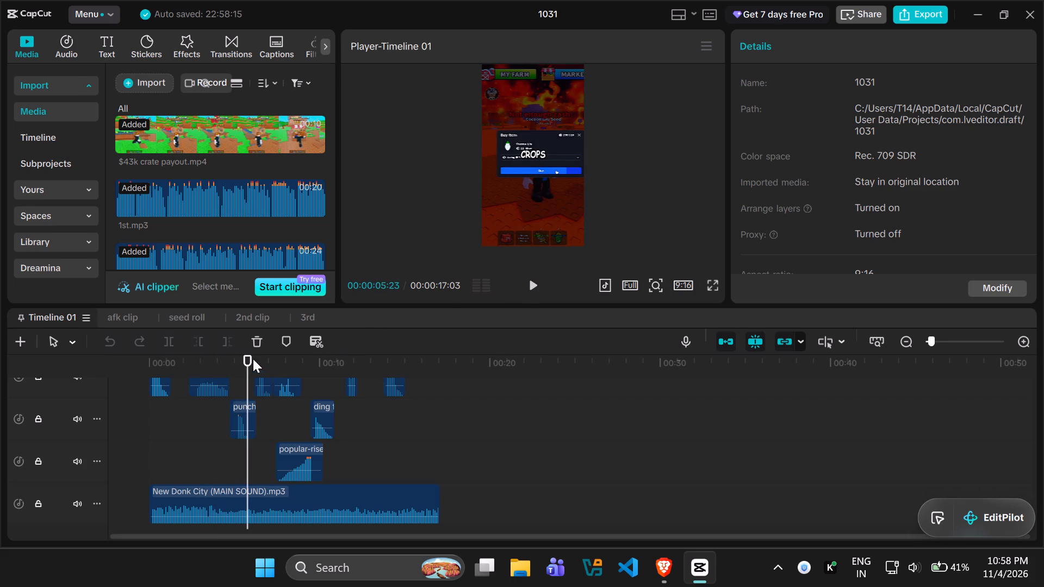
drag(248, 355, 396, 344)
Add a new empty timeline to the project and rename it 4th.
click(20, 341)
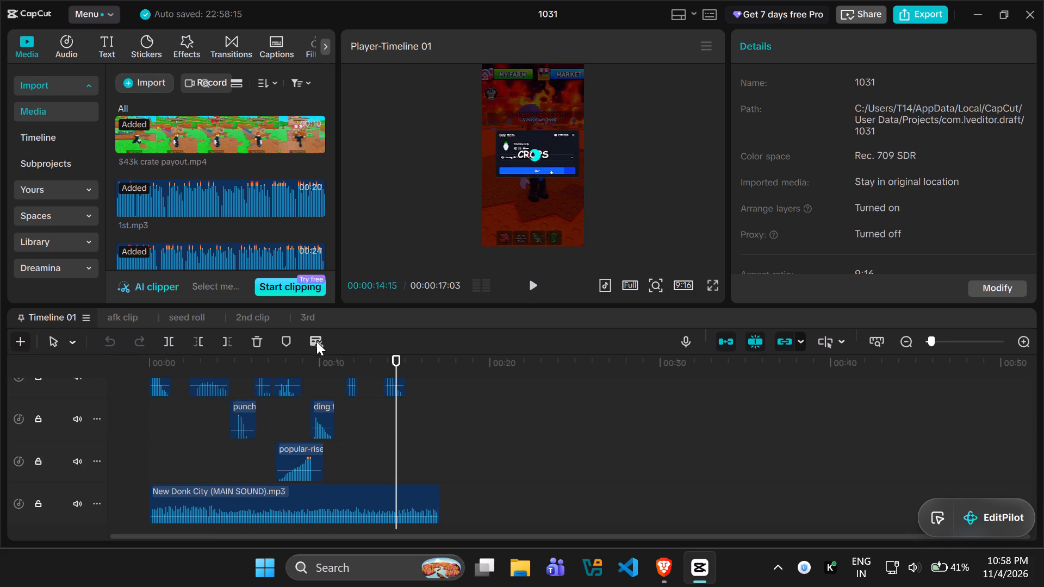
right_click(371, 318)
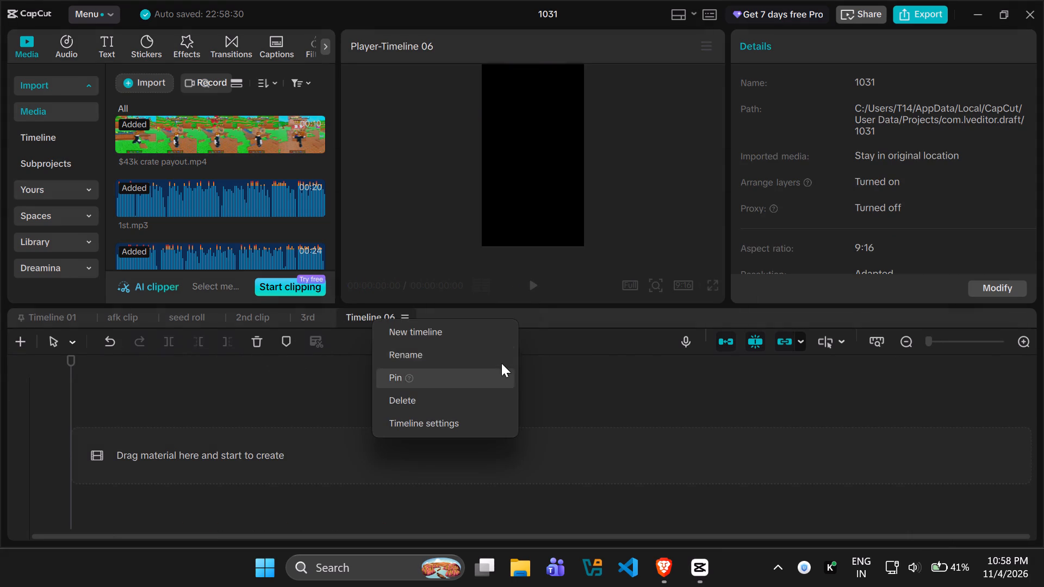
click(456, 349)
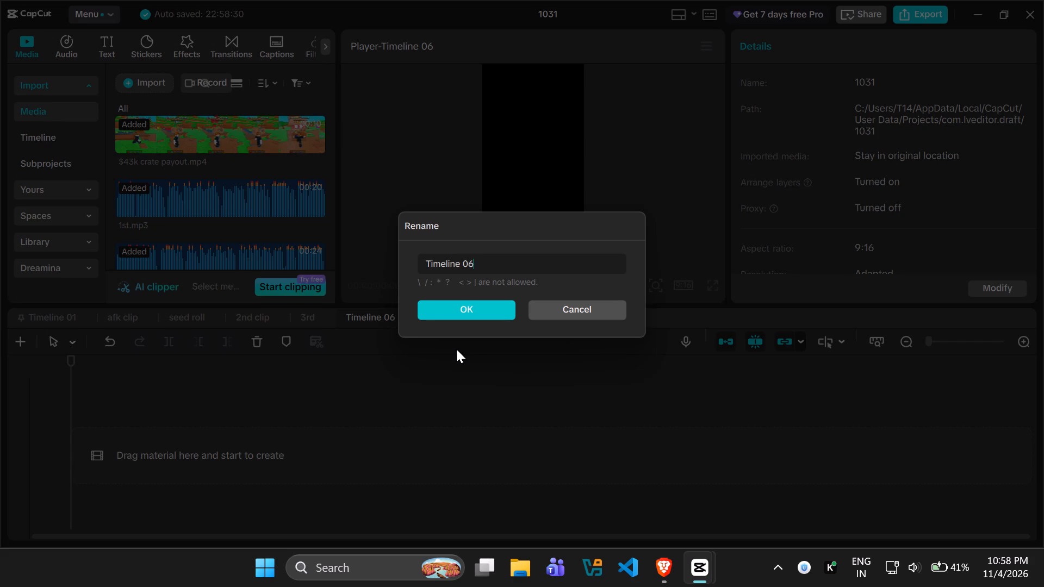
key(ctrl+BackSpace)
key(ctrl+BackSpace)
key(ctrl+BackSpace)
text(4th)
key(Return)
Add another empty timeline to the project and rename it 5th.
click(14, 340)
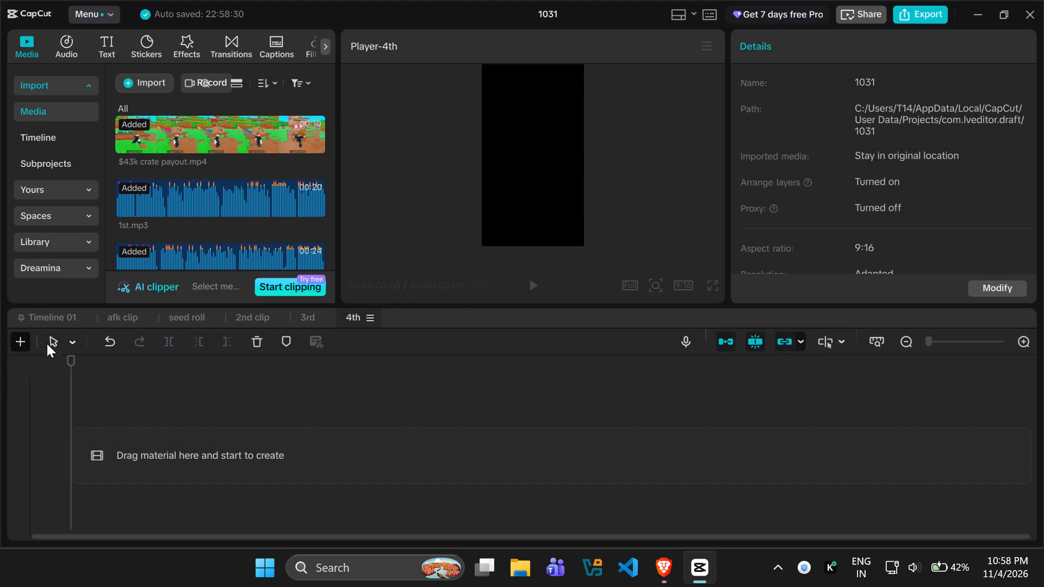
right_click(396, 323)
click(451, 365)
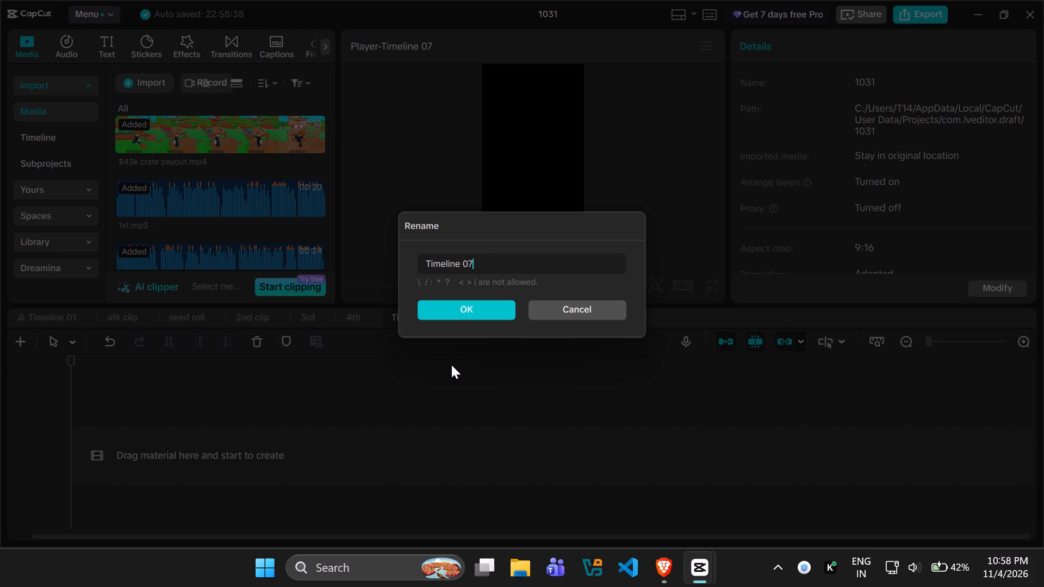
key(ctrl+BackSpace)
key(ctrl+BackSpace)
key(ctrl+BackSpace)
key(ctrl+BackSpace)
text(5th)
key(Return)
click(669, 570)
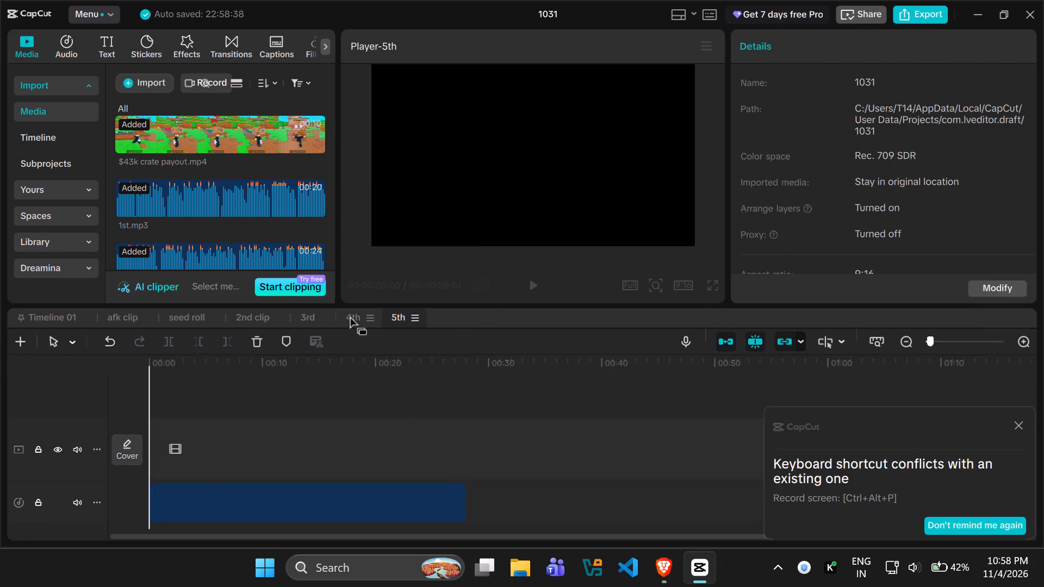
Open CapCut's 4th timeline and place 4th.mp3 from Brave's recent downloads at its start.
click(349, 315)
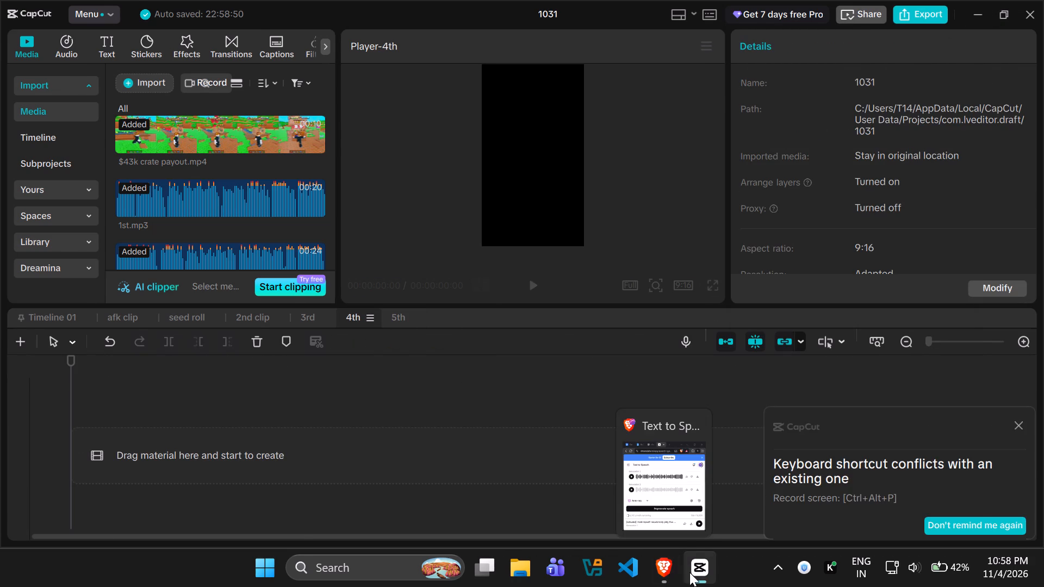
click(691, 572)
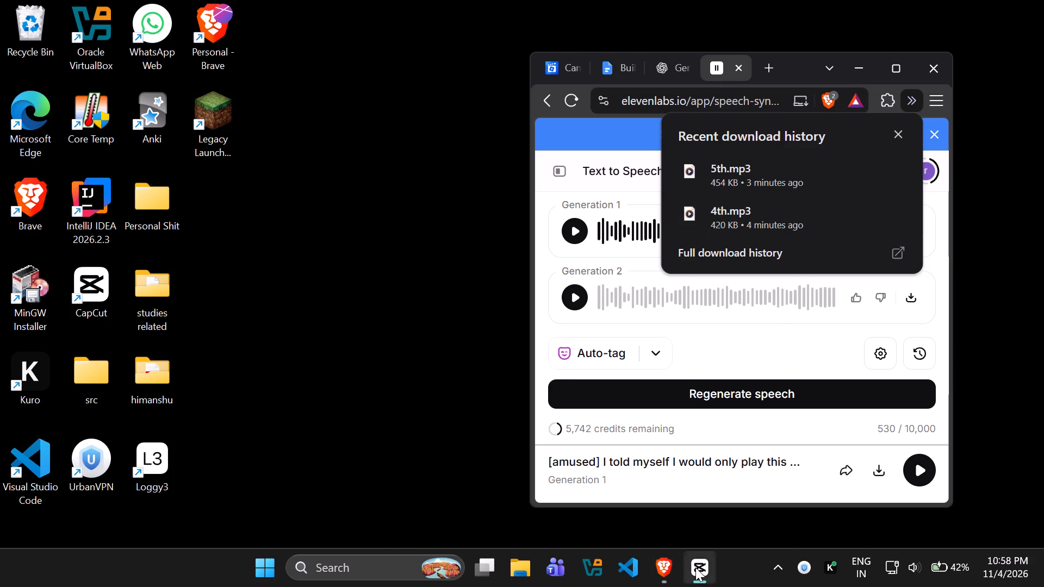
click(695, 567)
click(668, 575)
drag(780, 217, 313, 447)
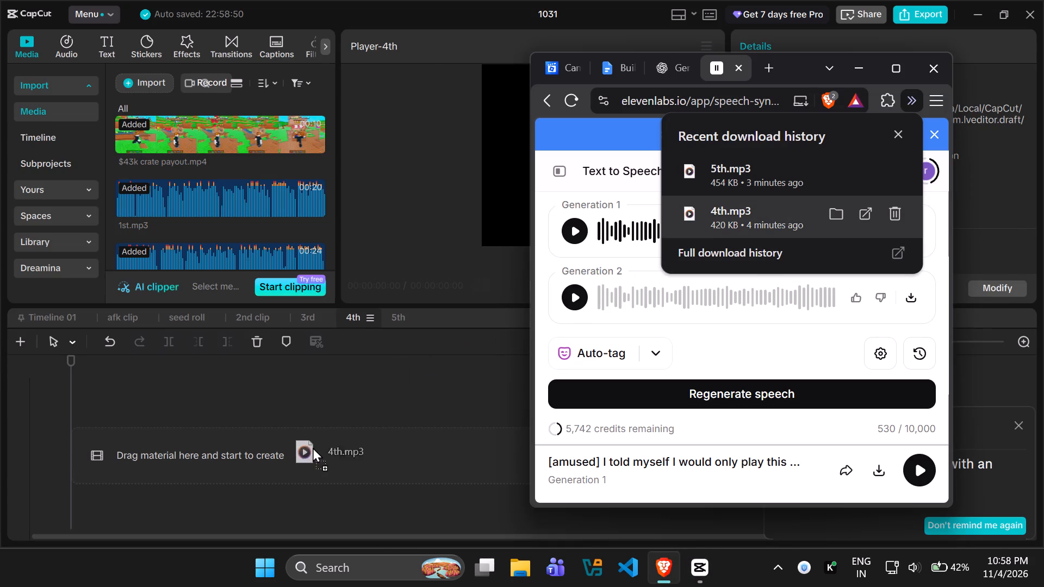
drag(313, 447, 311, 448)
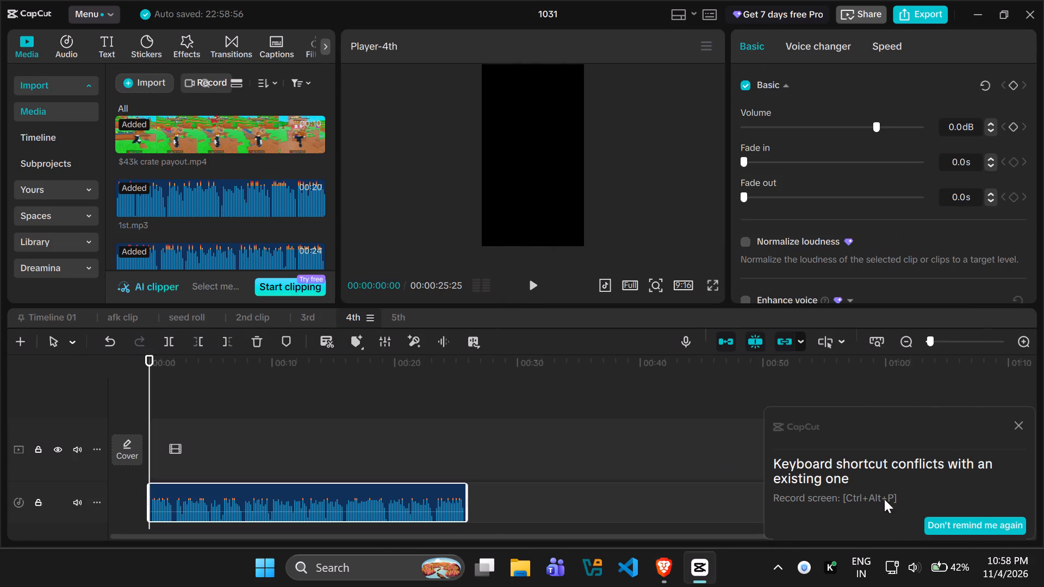
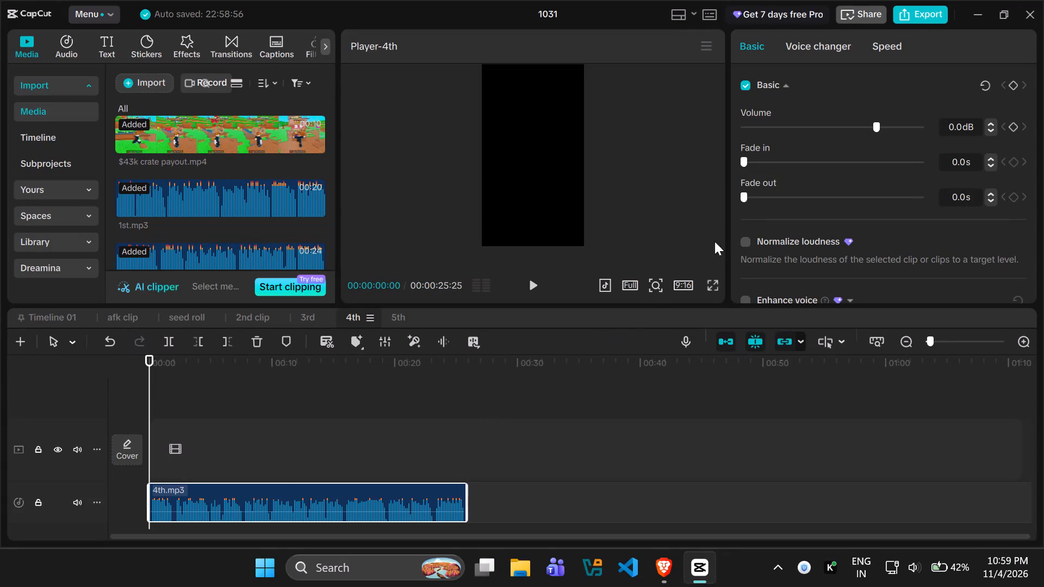
Shorten 4th.mp3 to a 21.8 s duration (1.18x speed) and turn on Change audio pitch.
click(875, 52)
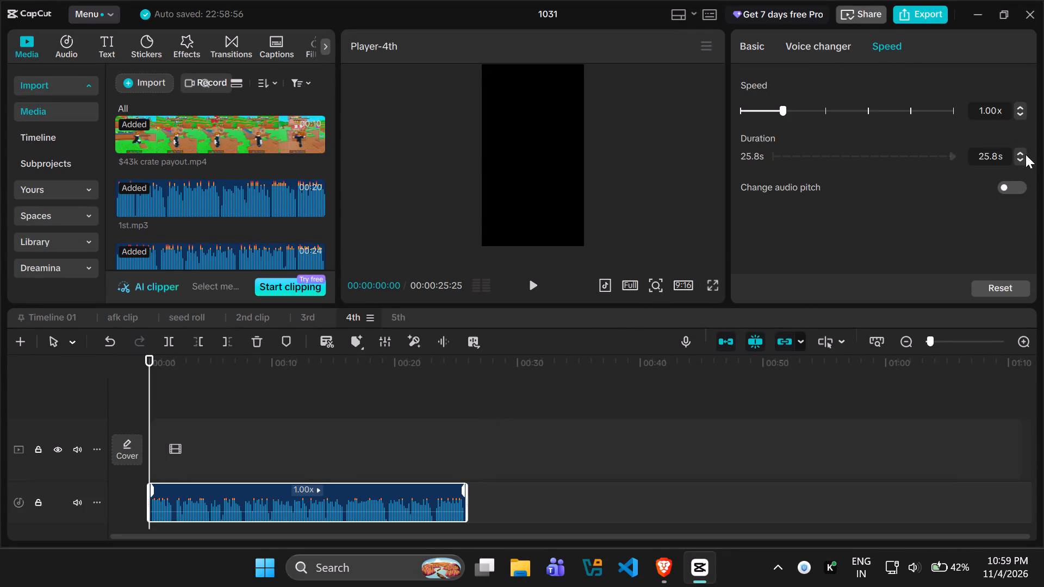
click(1022, 158)
double_click(1022, 158)
click(1022, 158)
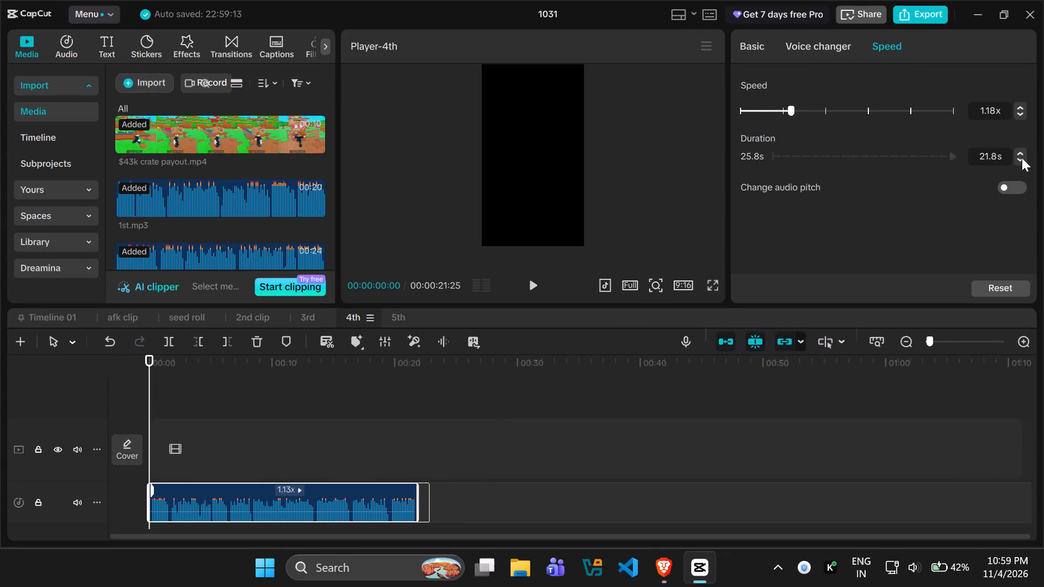
click(1015, 193)
click(1019, 162)
key(space)
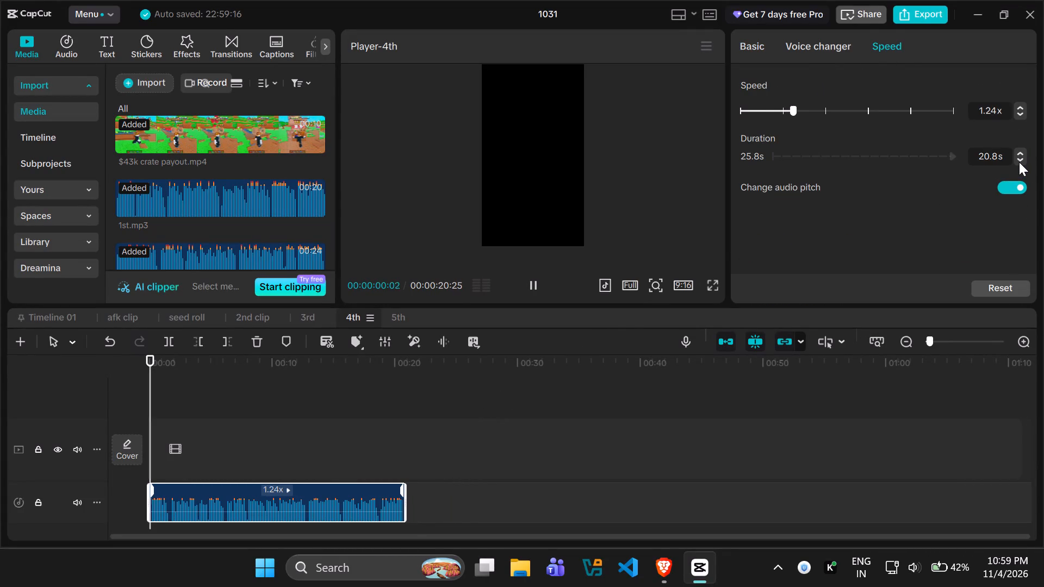
key(space)
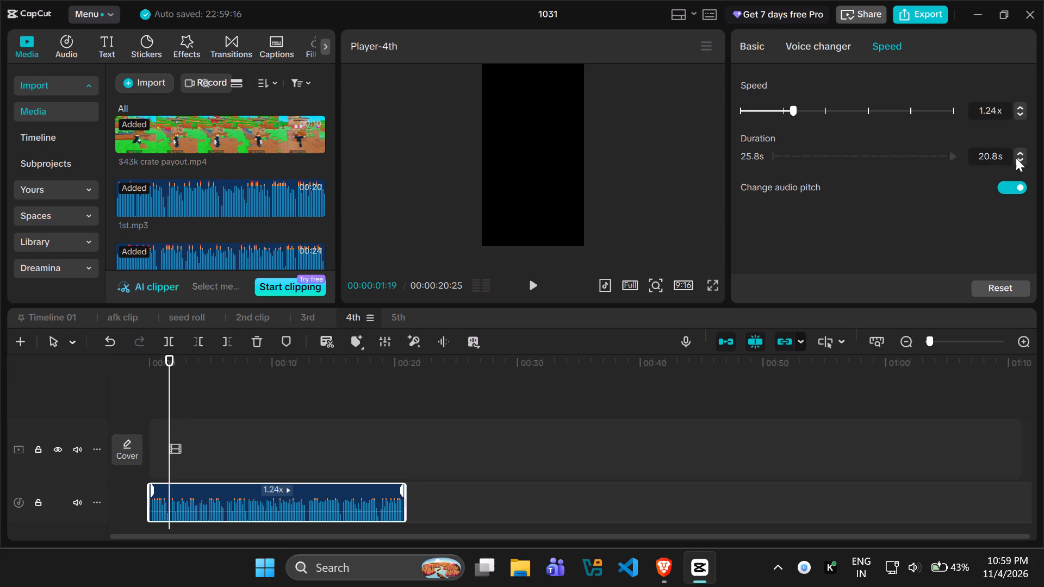
click(1019, 153)
Split 4th.mp3 at the pause at 00:06:08 and trim the following piece's start to 00:06:15.
key(space)
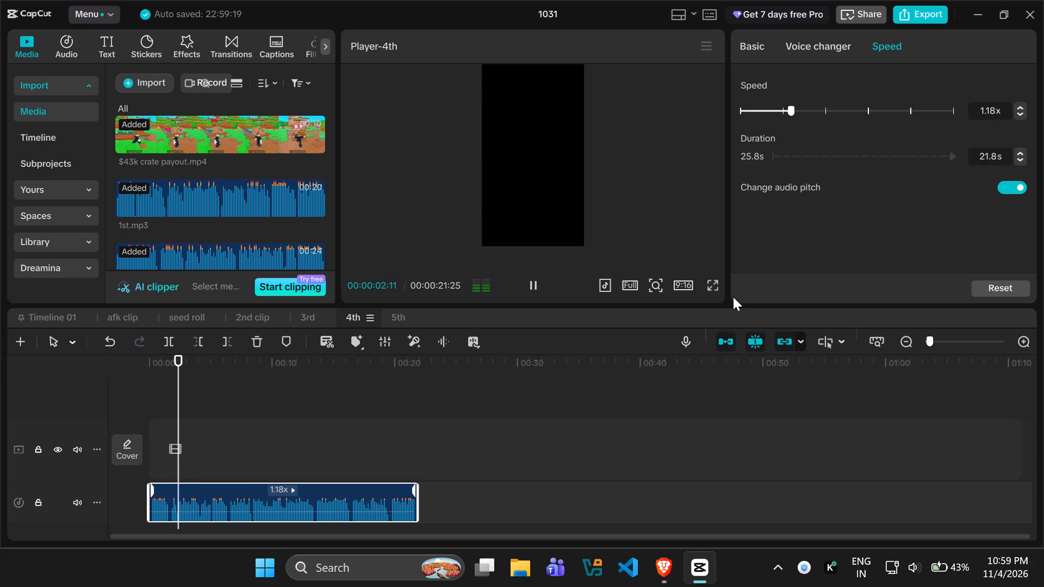
ctrl+scroll(419, 445, up, 13)
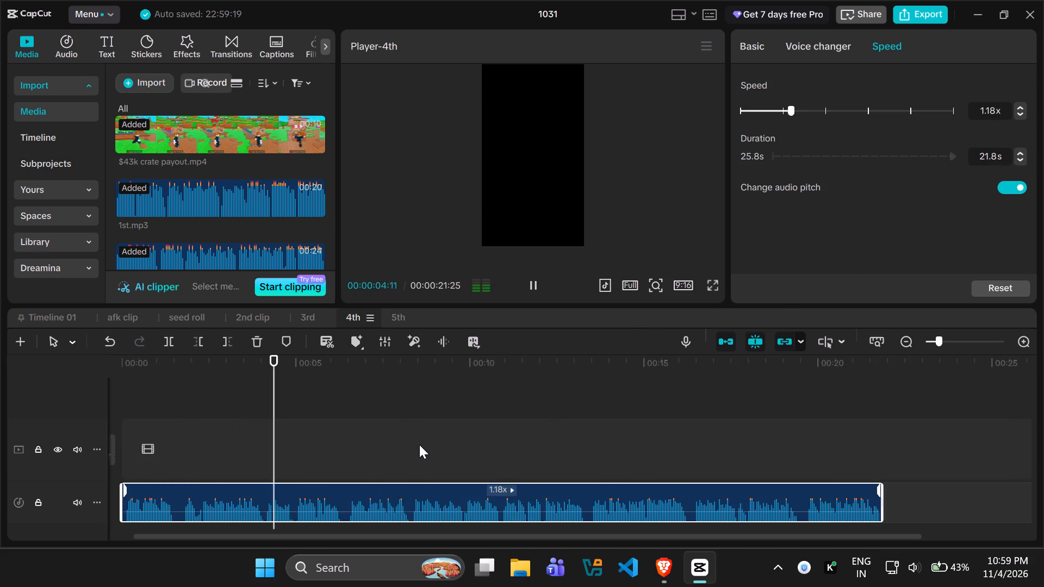
ctrl+scroll(419, 445, up, 7)
drag(367, 445, 360, 445)
drag(362, 446, 369, 446)
click(297, 505)
click(170, 338)
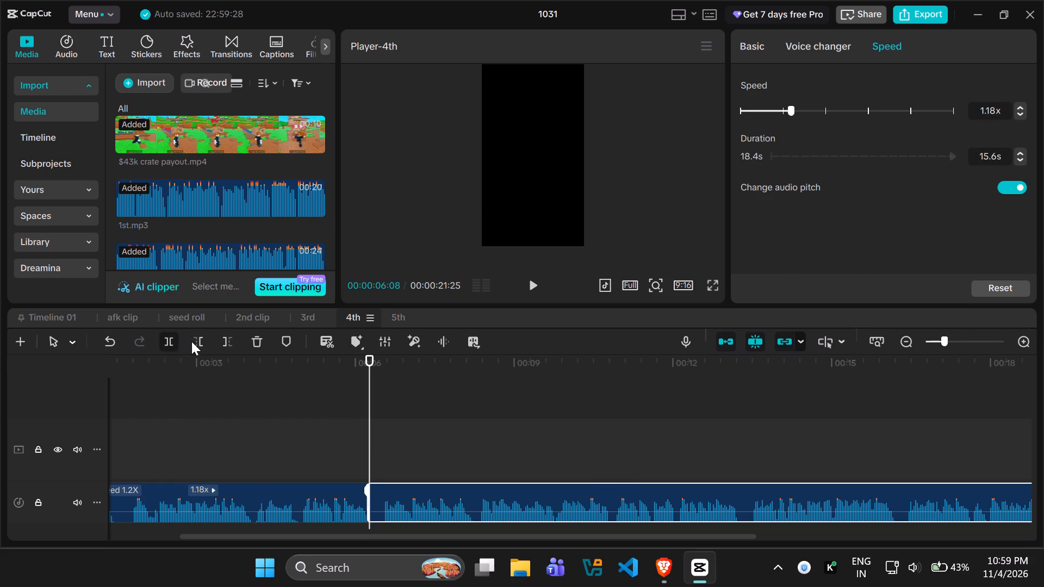
drag(361, 398, 368, 400)
drag(371, 405, 382, 410)
click(400, 501)
click(199, 340)
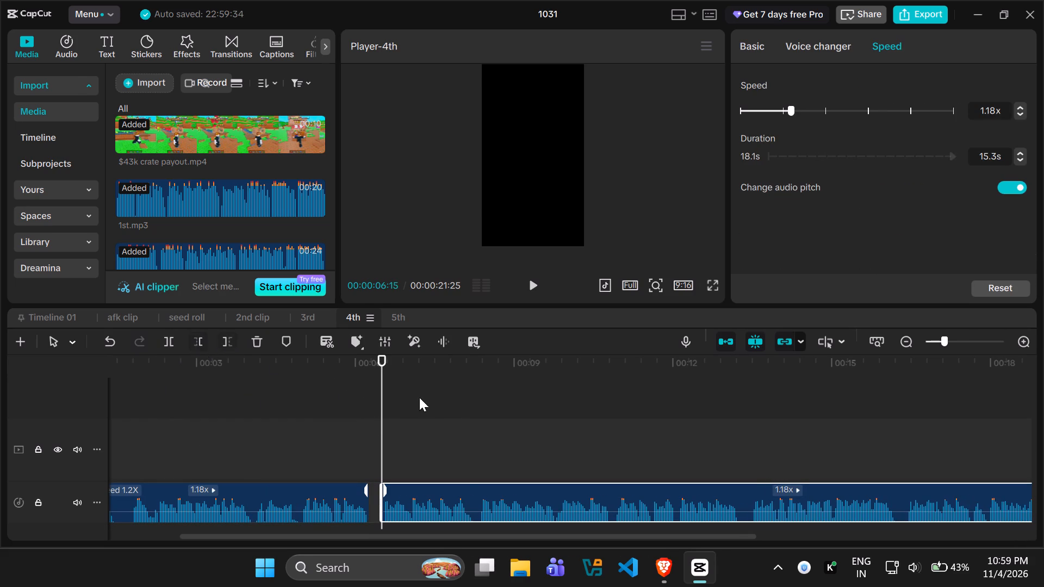
Play on to the next pause, split the voice-over at 00:13:09 and trim the following piece's start to 00:13:15.
click(465, 496)
key(space)
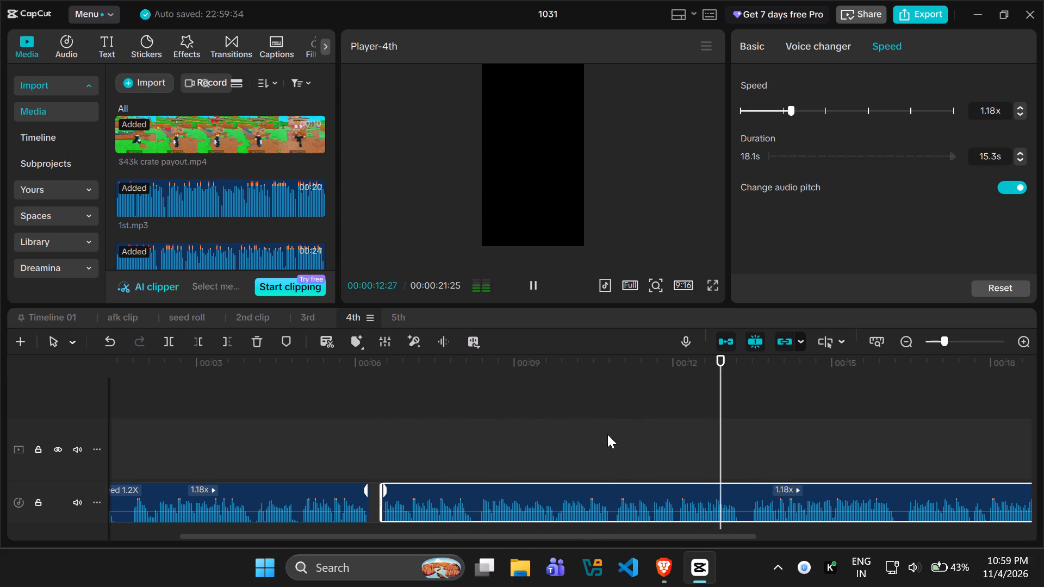
key(space)
click(742, 433)
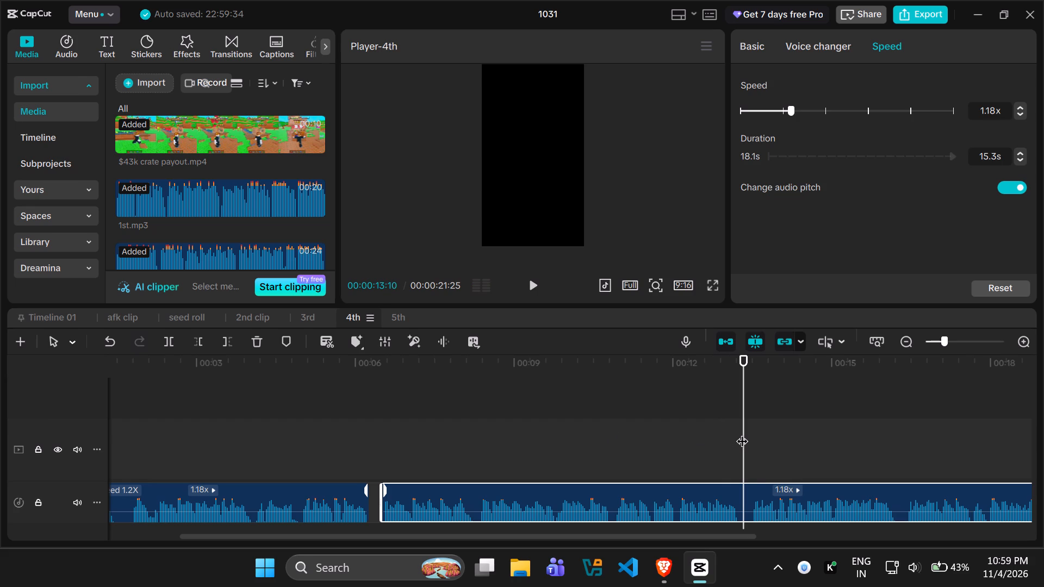
click(174, 338)
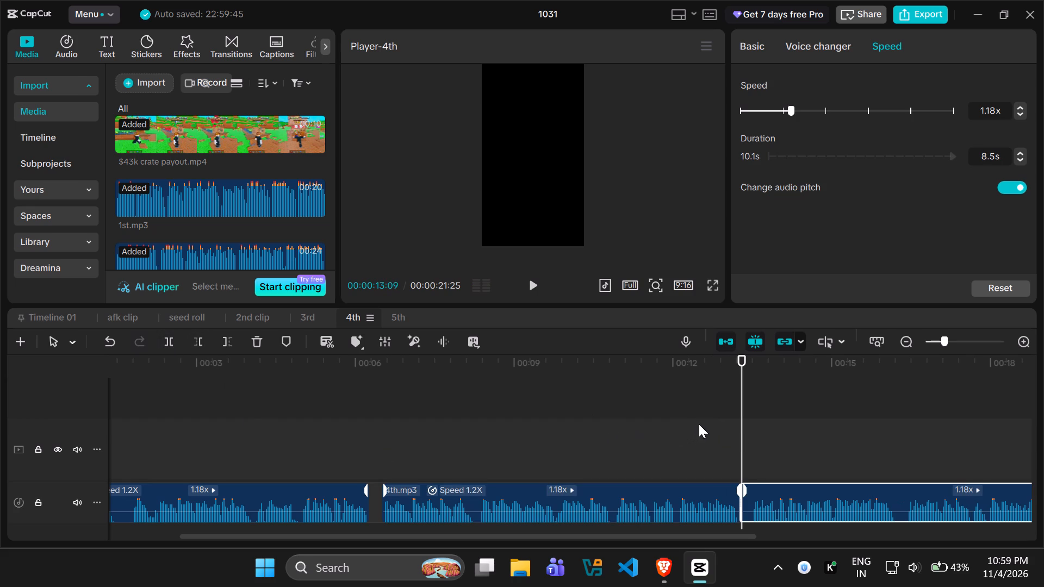
key(space)
key(space)
click(206, 344)
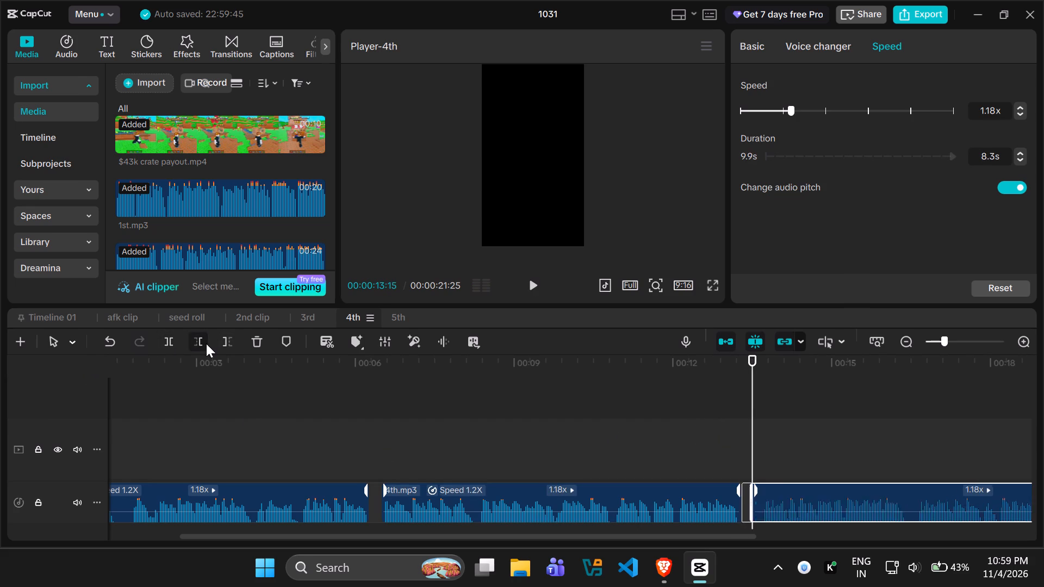
Split the last voice-over piece at the pause at 00:16:06 and trim the following piece's start to 00:16:14.
key(space)
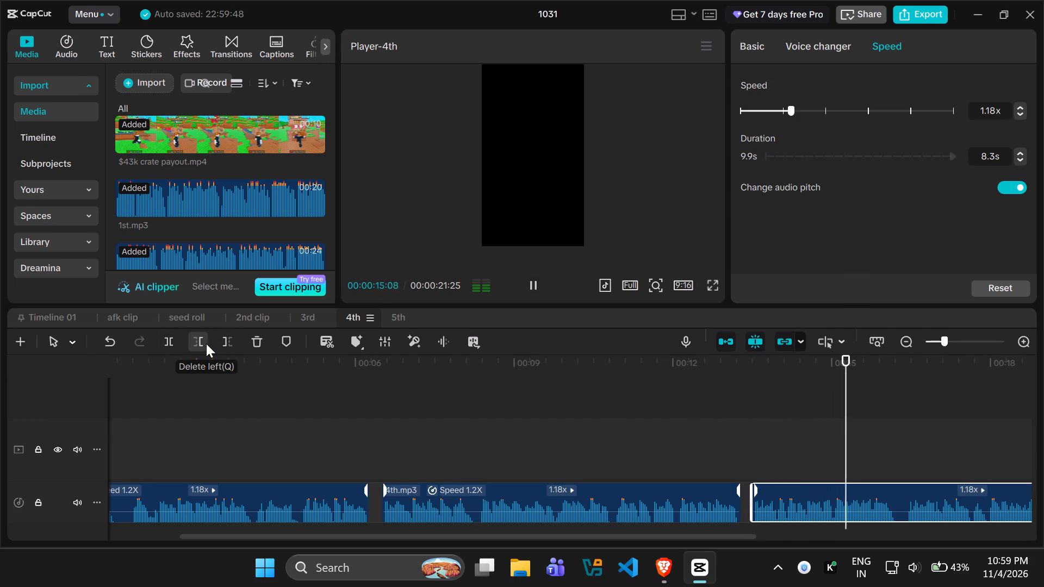
key(space)
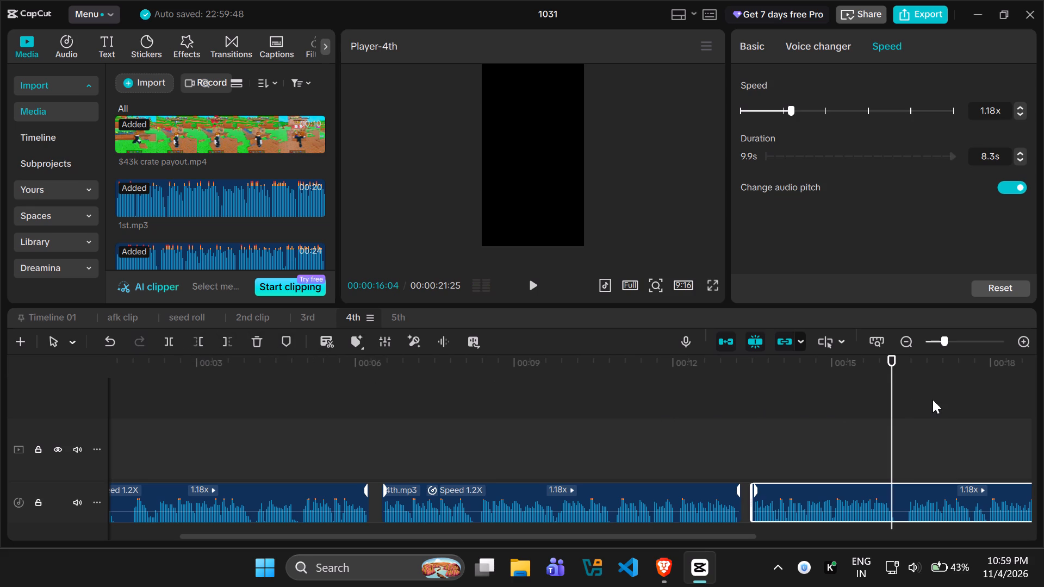
click(894, 398)
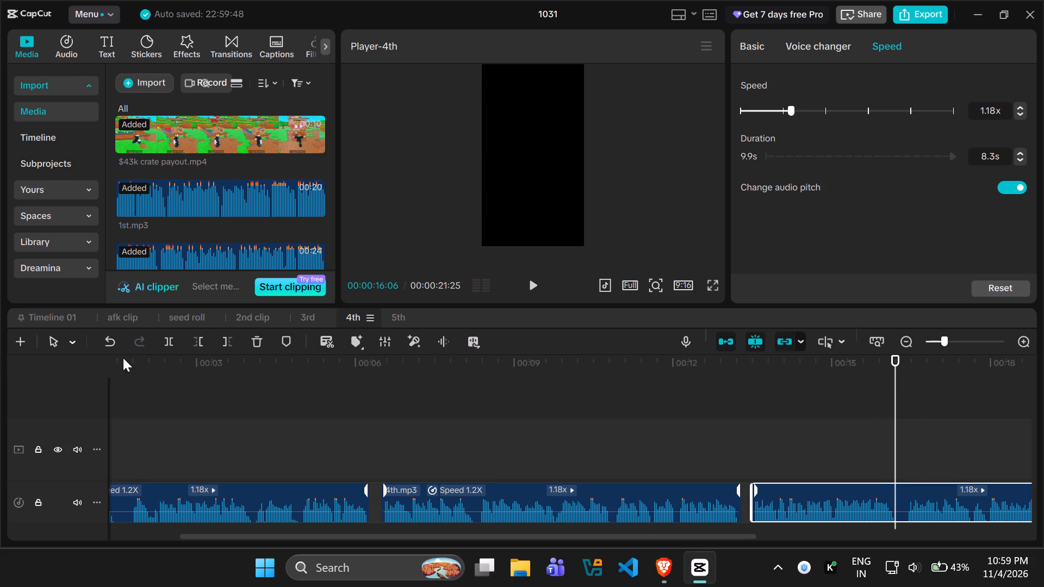
click(164, 342)
key(space)
key(space)
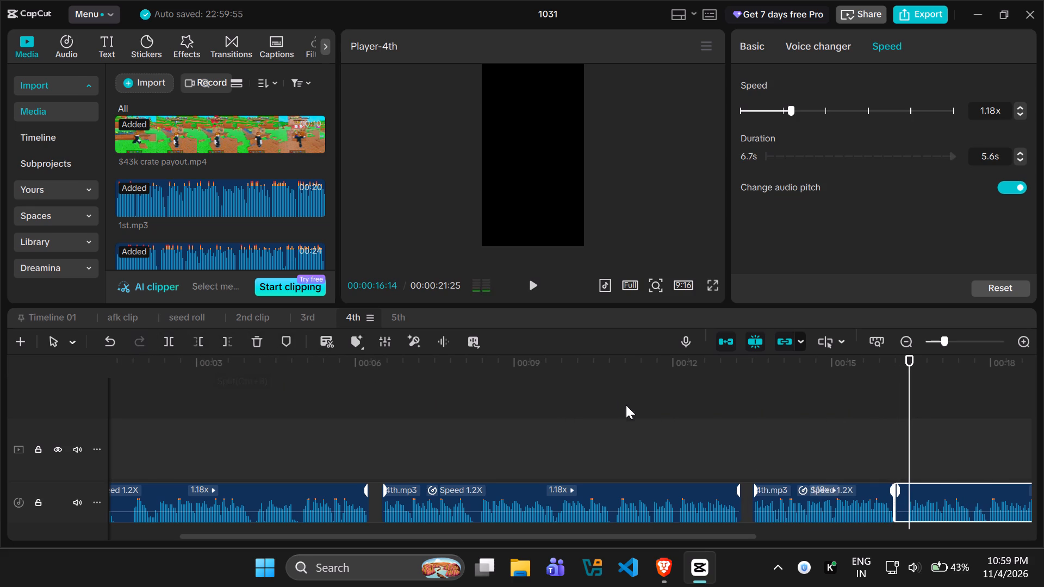
click(906, 420)
click(198, 339)
Split the last voice-over piece at the pause at 00:19:12 and trim the following piece's start to 00:19:20.
key(space)
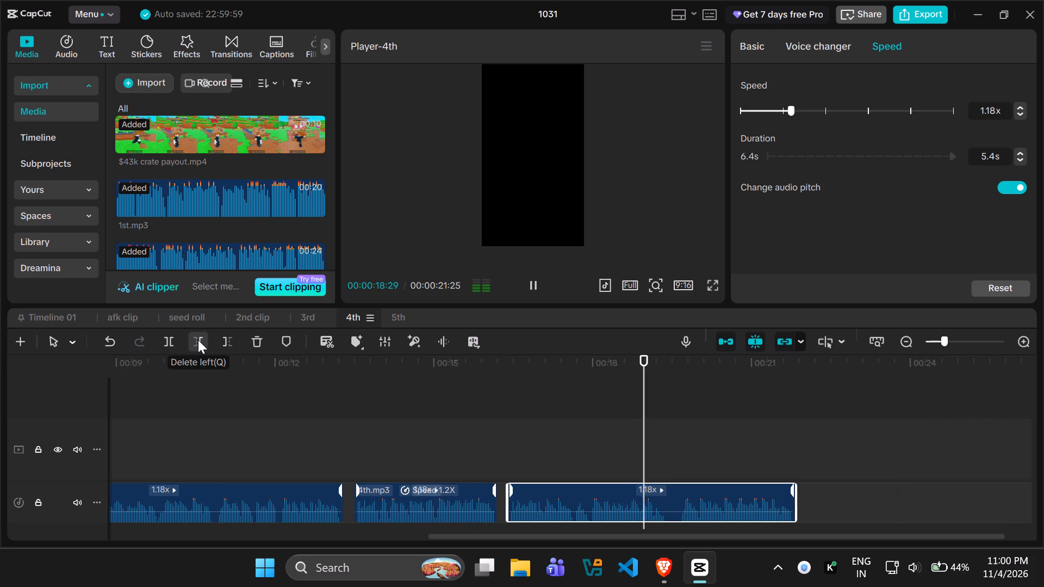
key(space)
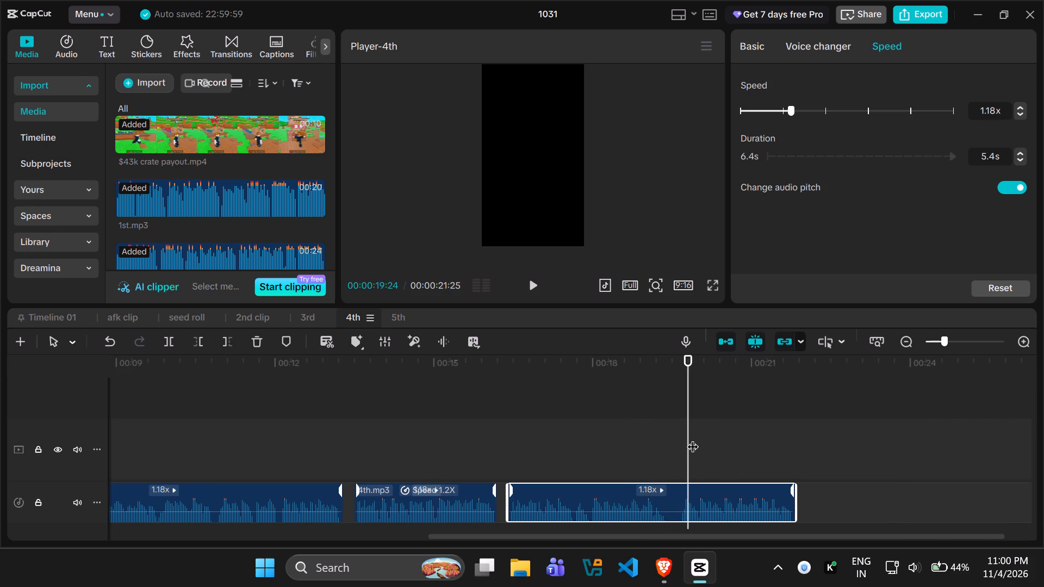
drag(690, 438, 668, 438)
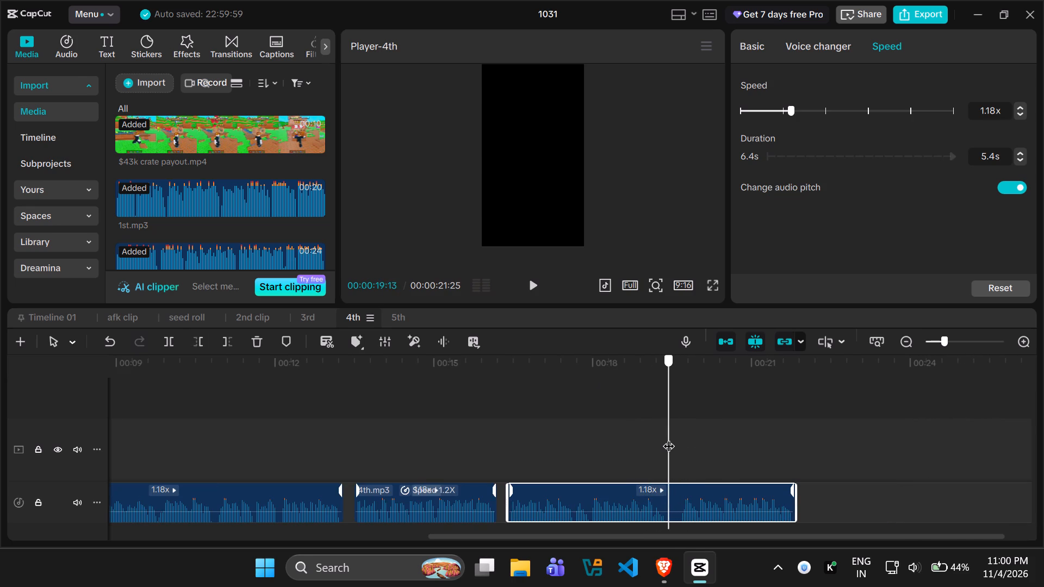
drag(668, 438, 667, 438)
click(166, 345)
key(space)
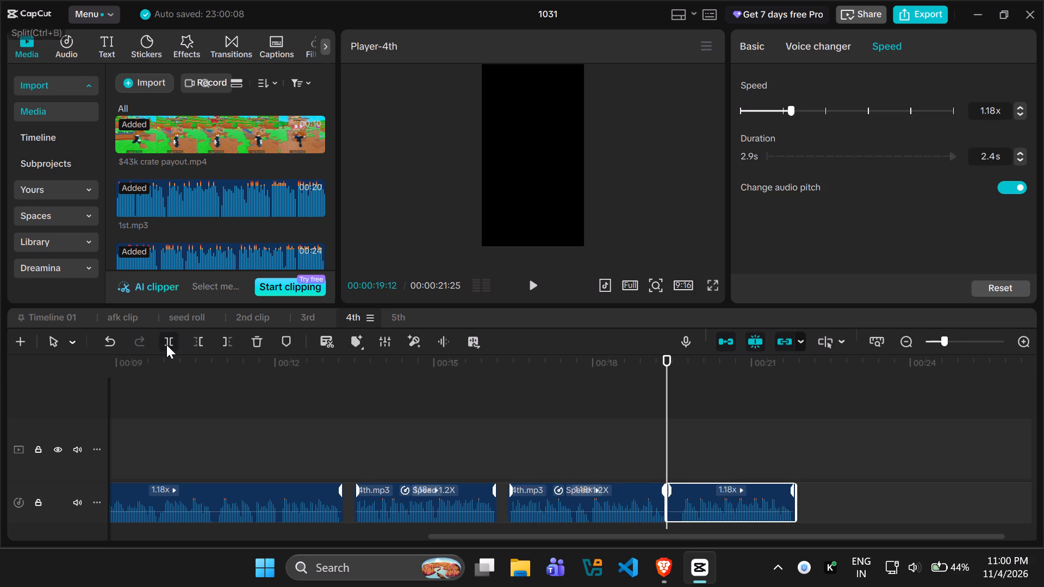
key(space)
drag(686, 433, 686, 434)
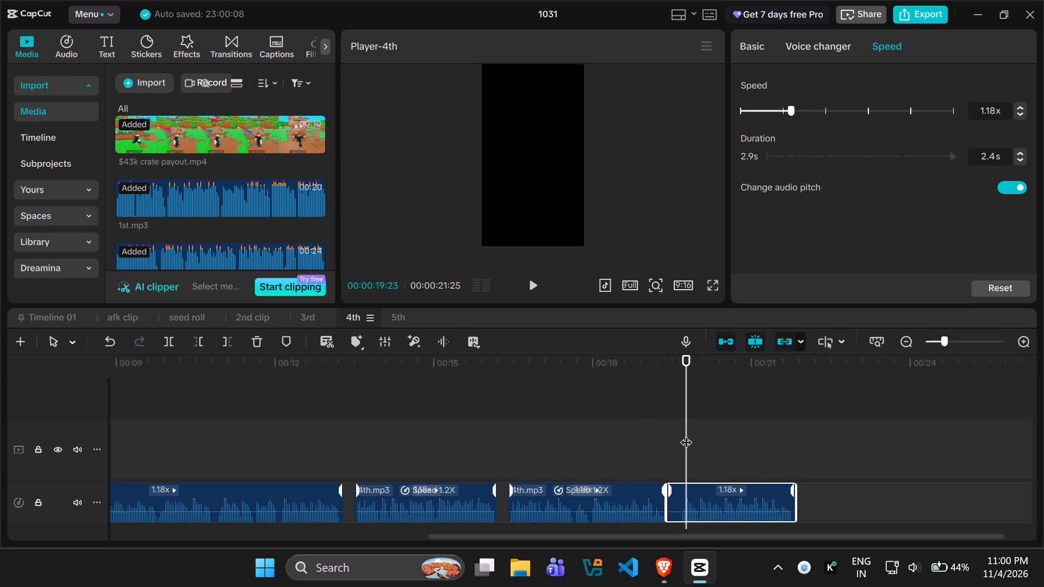
drag(686, 434, 681, 434)
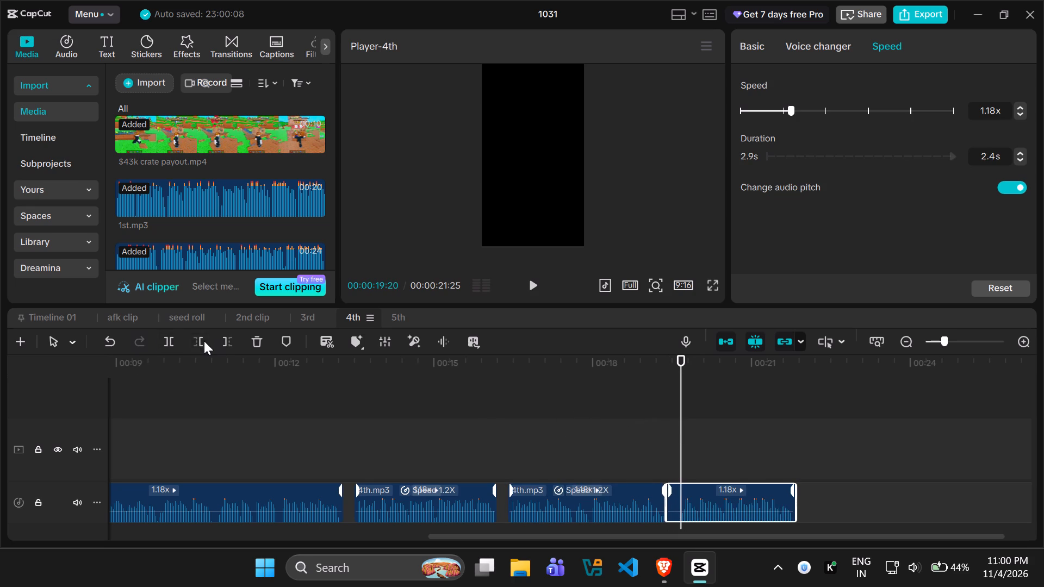
click(204, 341)
Return to the beginning, split the first voice-over piece at about 00:01:14 and trim the following piece's start to 00:01:24.
drag(682, 419, 300, 423)
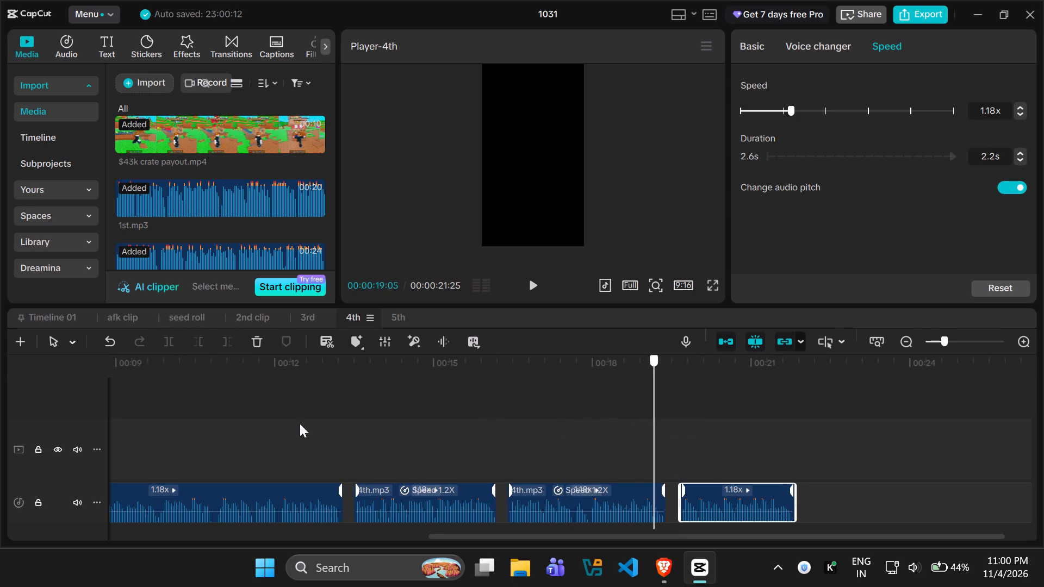
drag(300, 423, 2, 397)
key(space)
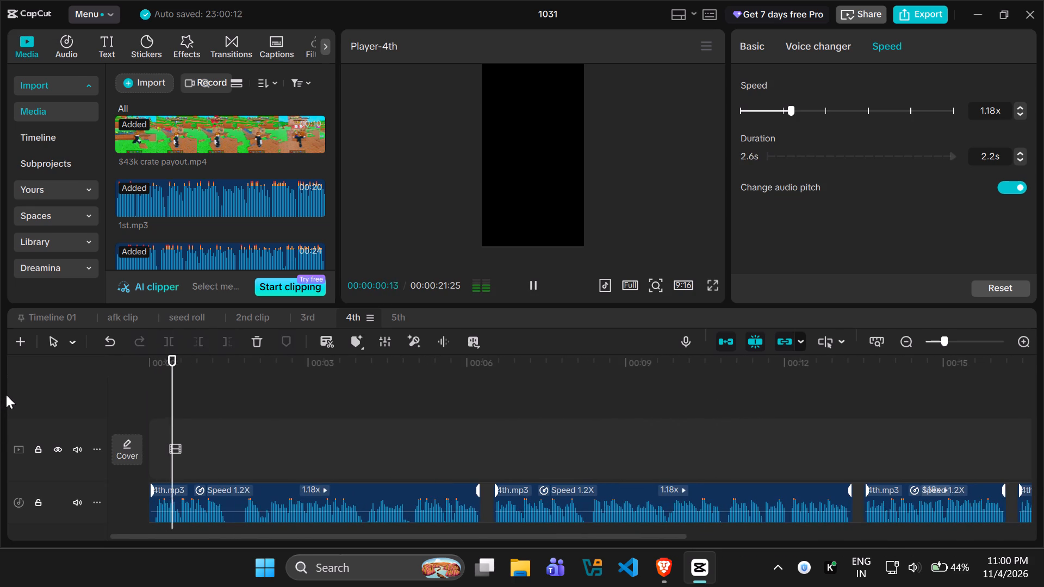
key(space)
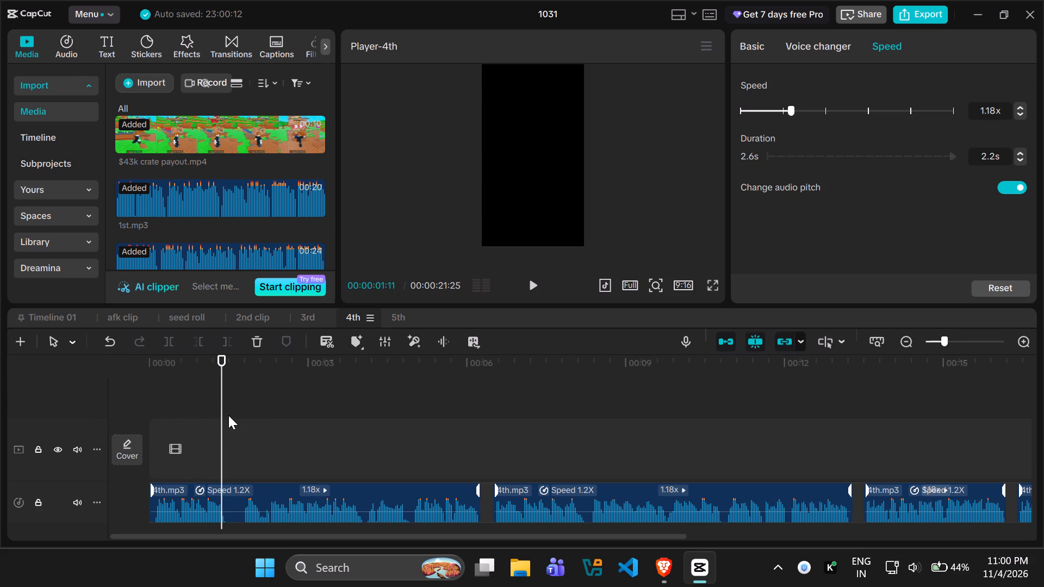
click(223, 415)
click(182, 492)
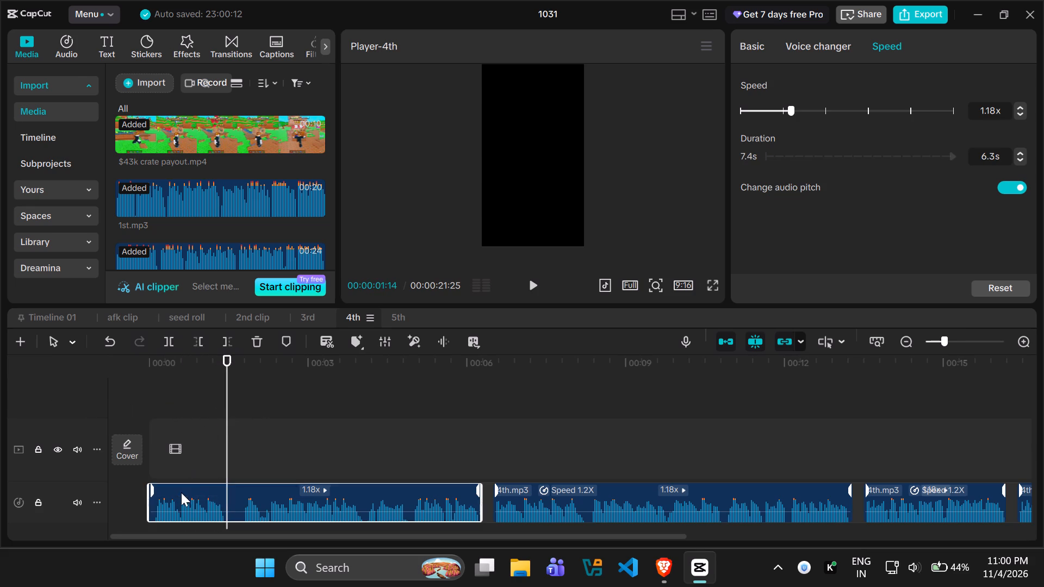
click(169, 345)
key(space)
key(space)
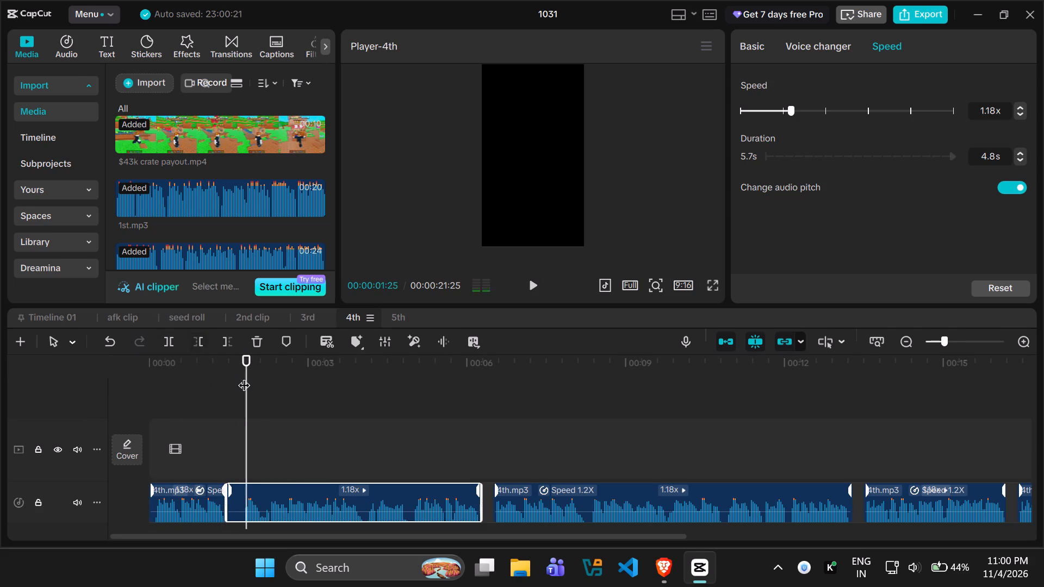
click(247, 384)
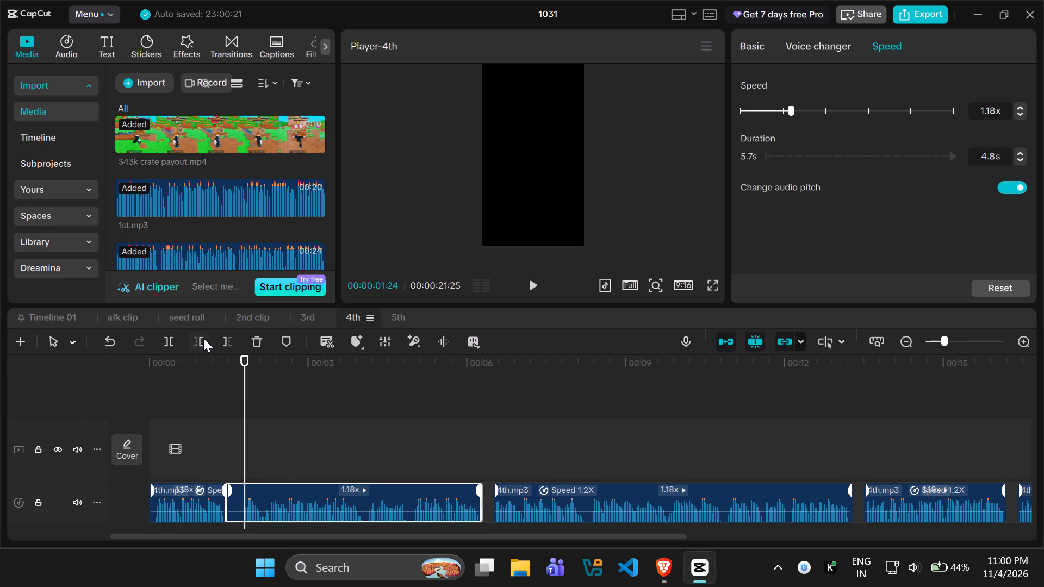
click(201, 338)
Close the gaps between the first four 4th.mp3 pieces: move the second and fourth onto a lower audio track and pull the third earlier.
drag(268, 509, 261, 522)
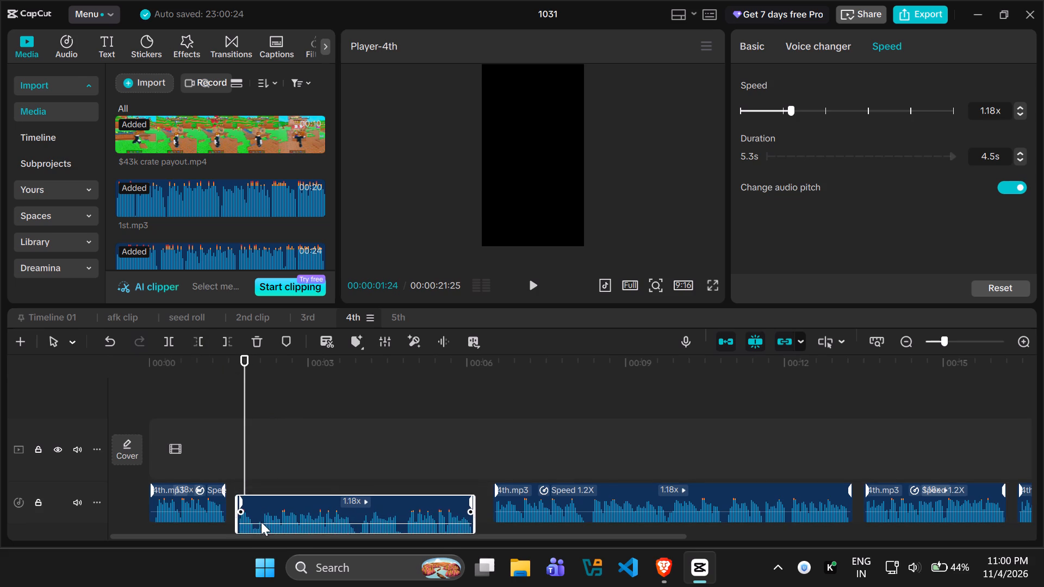
drag(261, 522, 258, 534)
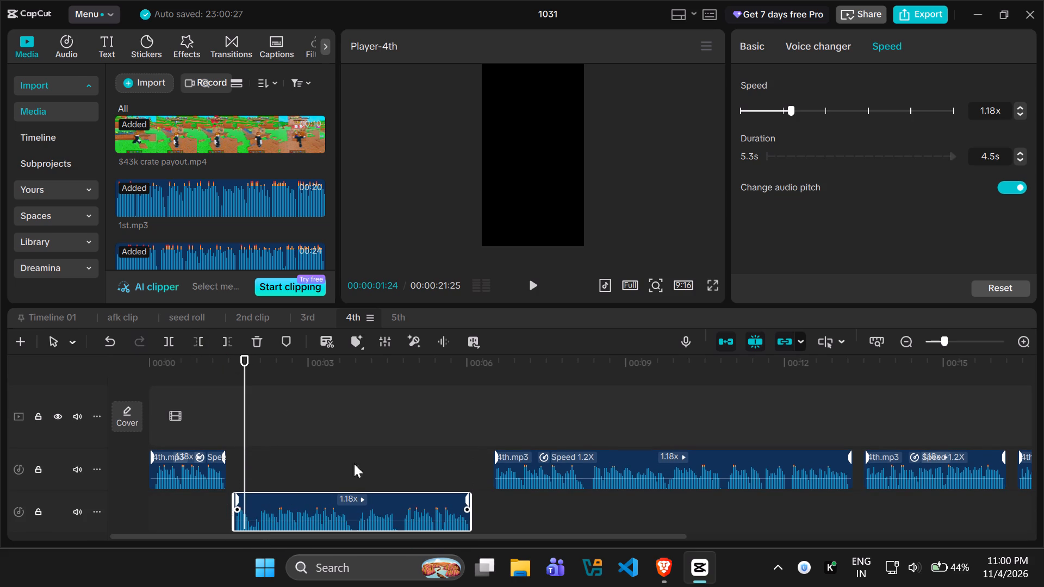
drag(551, 460, 537, 460)
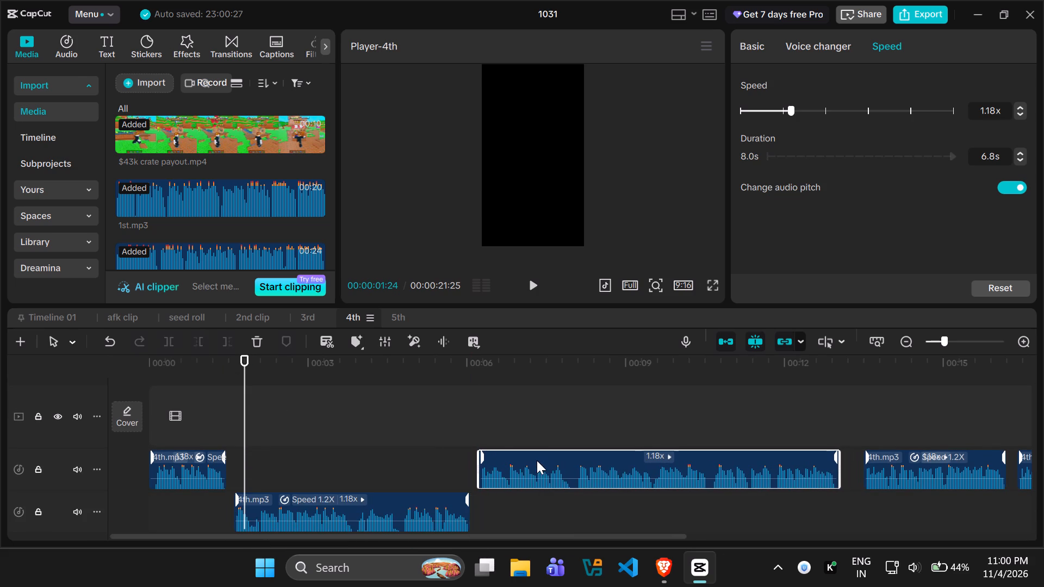
drag(537, 460, 534, 460)
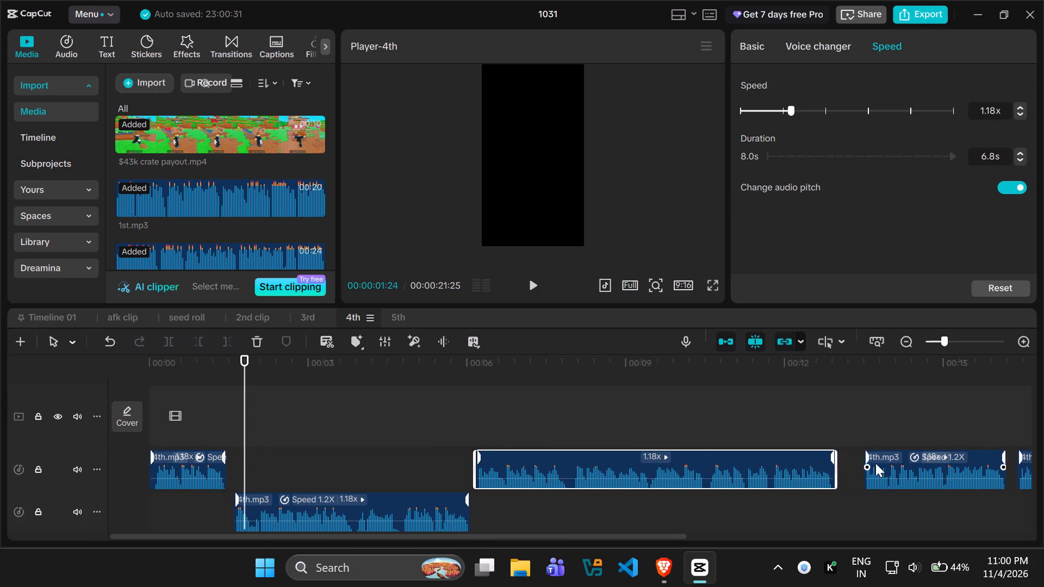
drag(893, 471, 868, 511)
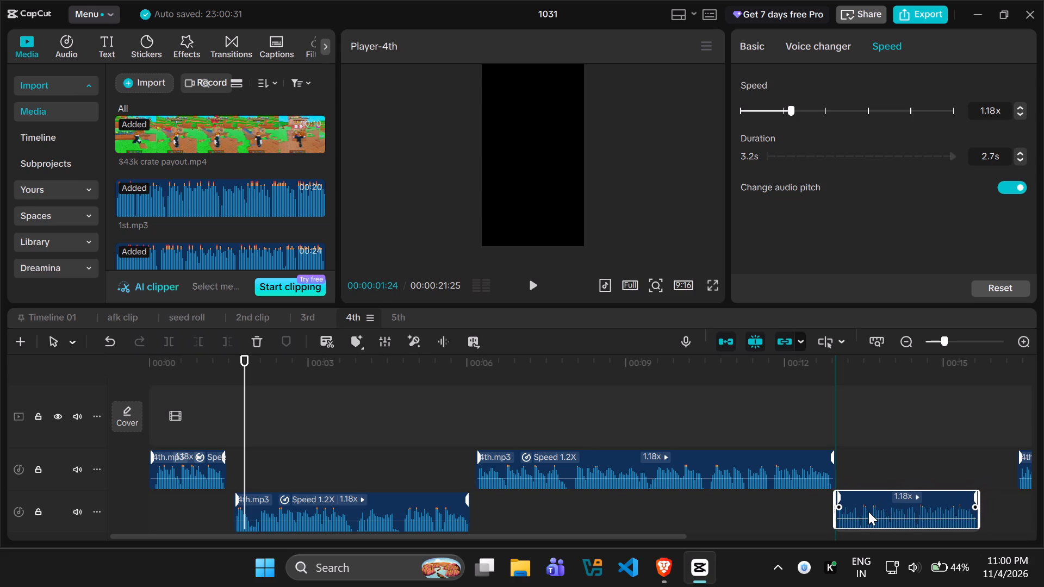
drag(868, 511, 871, 512)
Place the fifth voice-over piece at about 00:16:01 and the last one right after it on the lower audio track, checking by playback.
key(space)
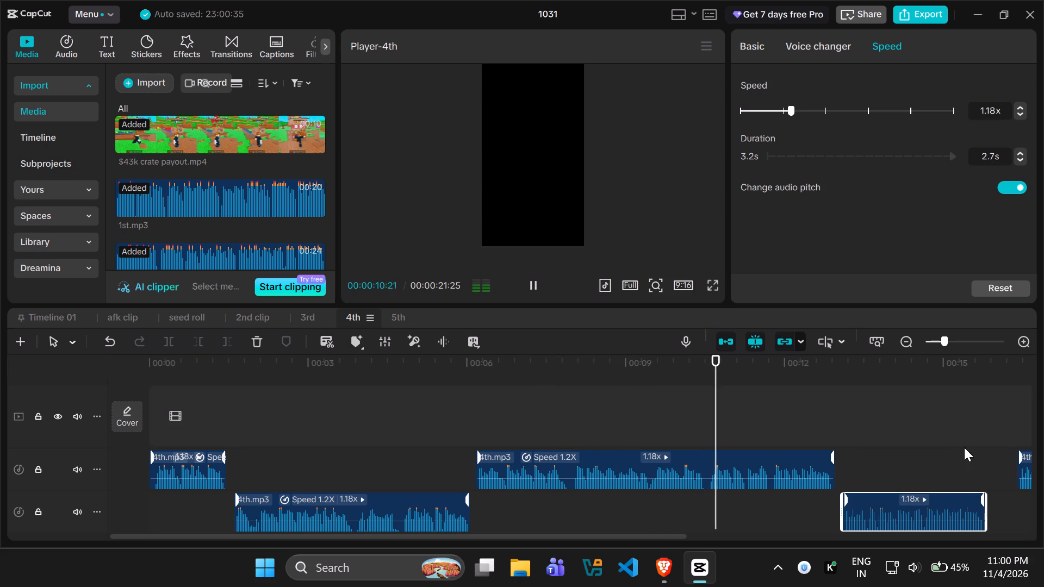
ctrl+scroll(760, 407, down, 7)
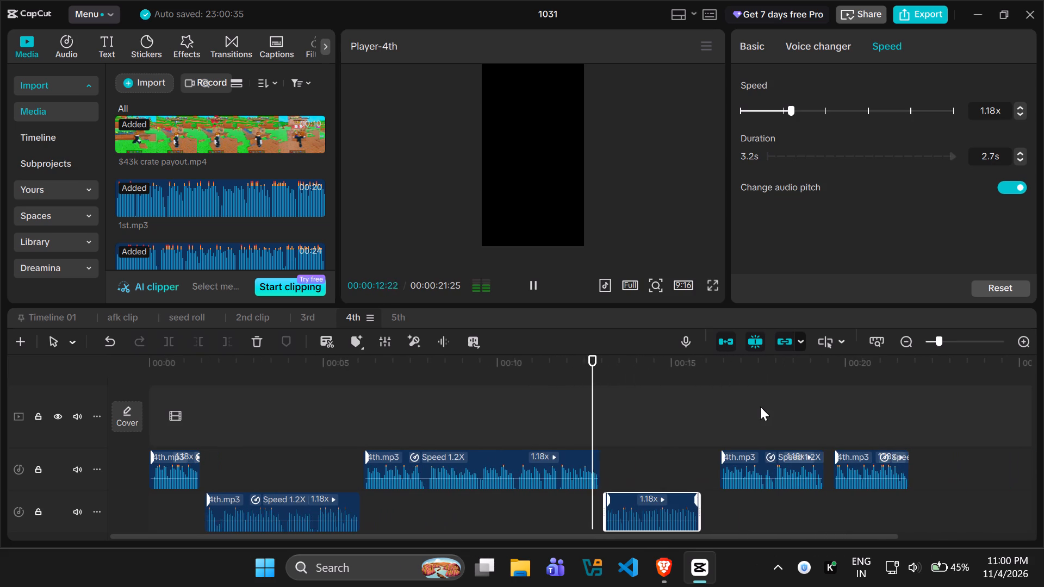
drag(774, 467, 757, 469)
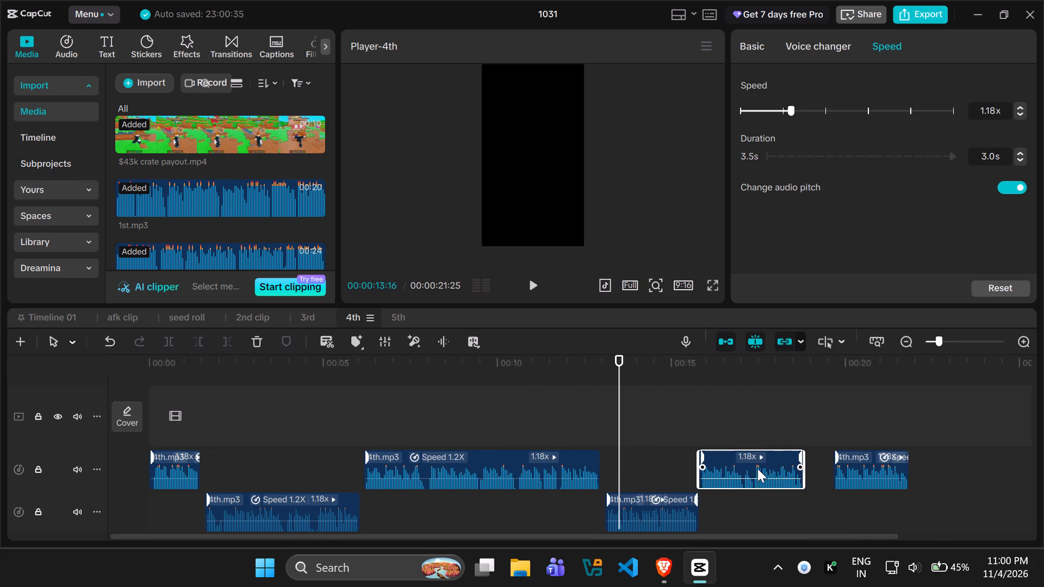
key(space)
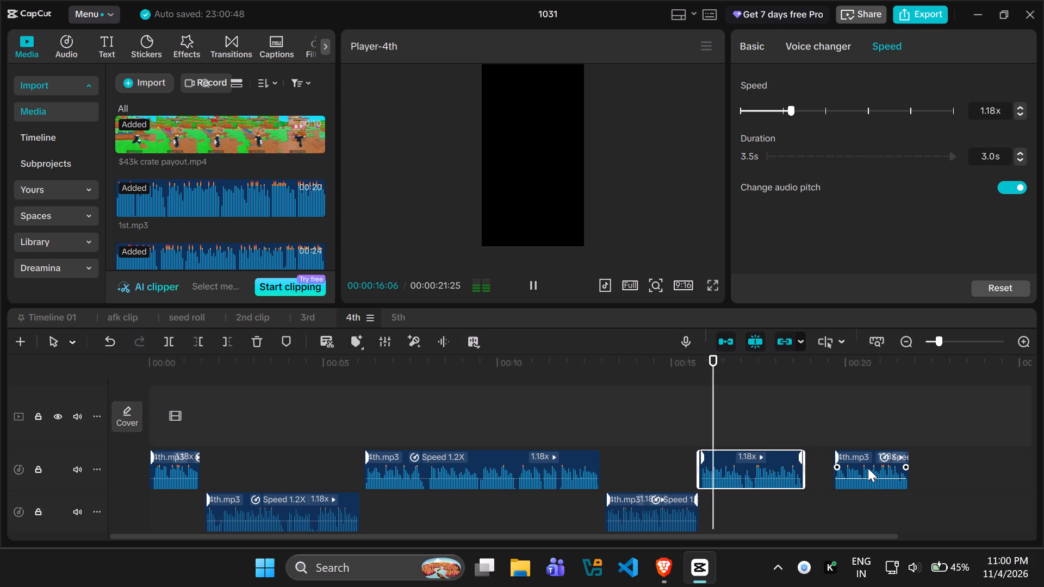
drag(868, 464, 859, 481)
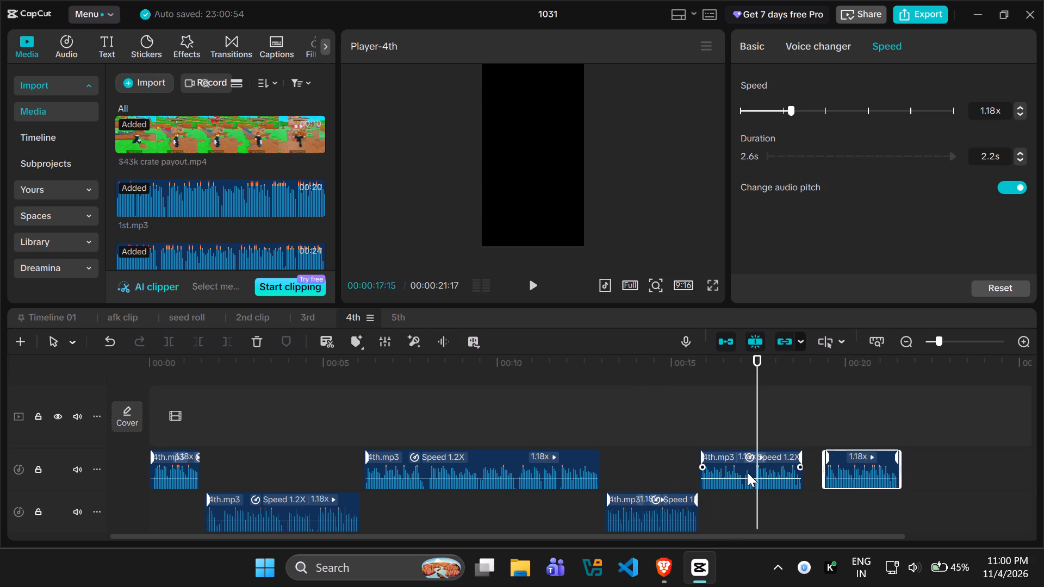
drag(750, 473, 759, 473)
drag(863, 471, 858, 489)
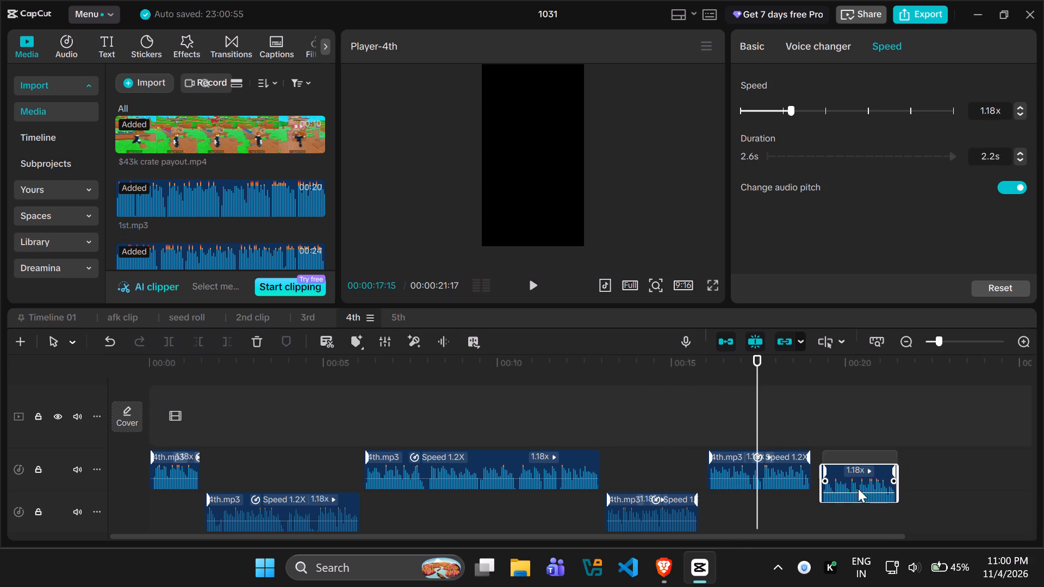
drag(858, 489, 855, 503)
key(space)
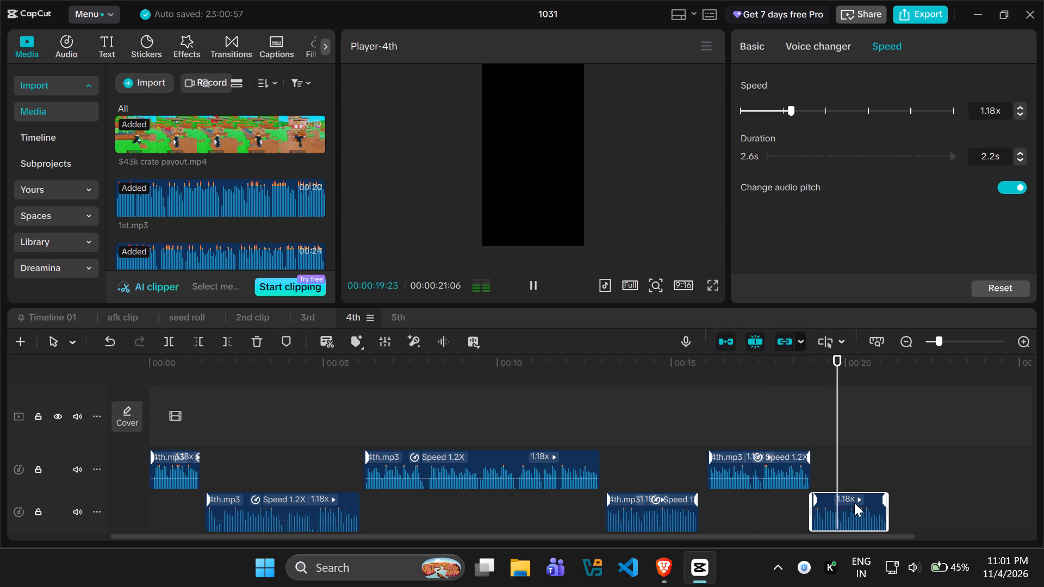
key(space)
Trim the silent end of the third voice-over piece back to about 00:12:26.
click(753, 465)
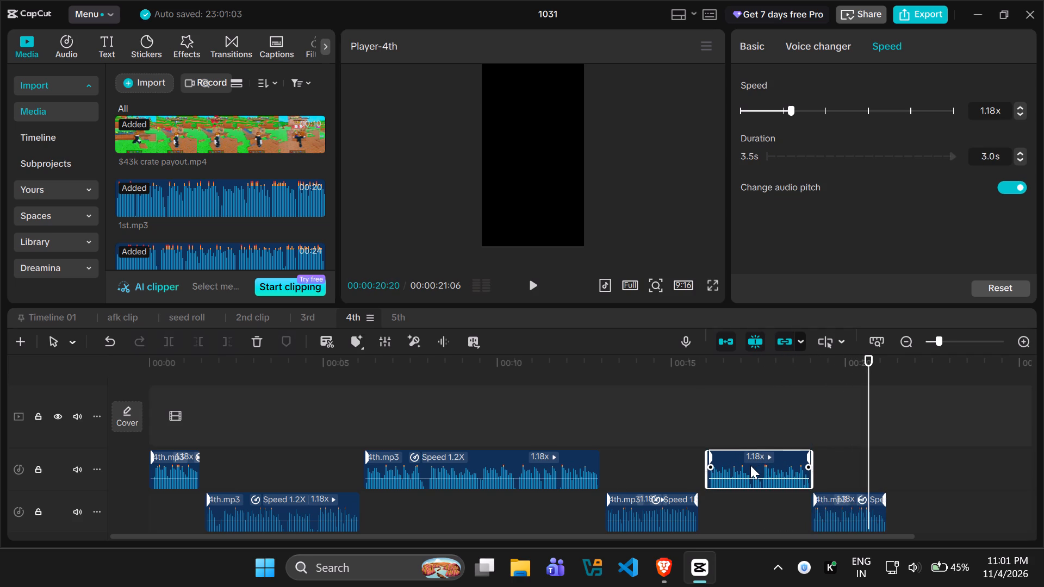
ctrl+scroll(750, 465, up, 16)
ctrl+scroll(750, 465, up, 9)
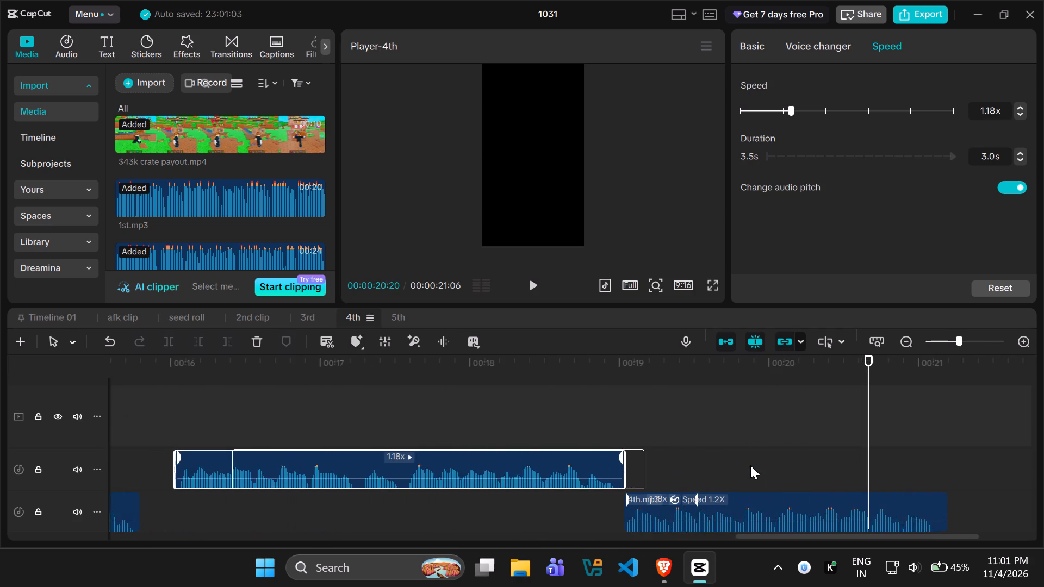
ctrl+scroll(750, 465, up, 5)
drag(867, 438, 4, 439)
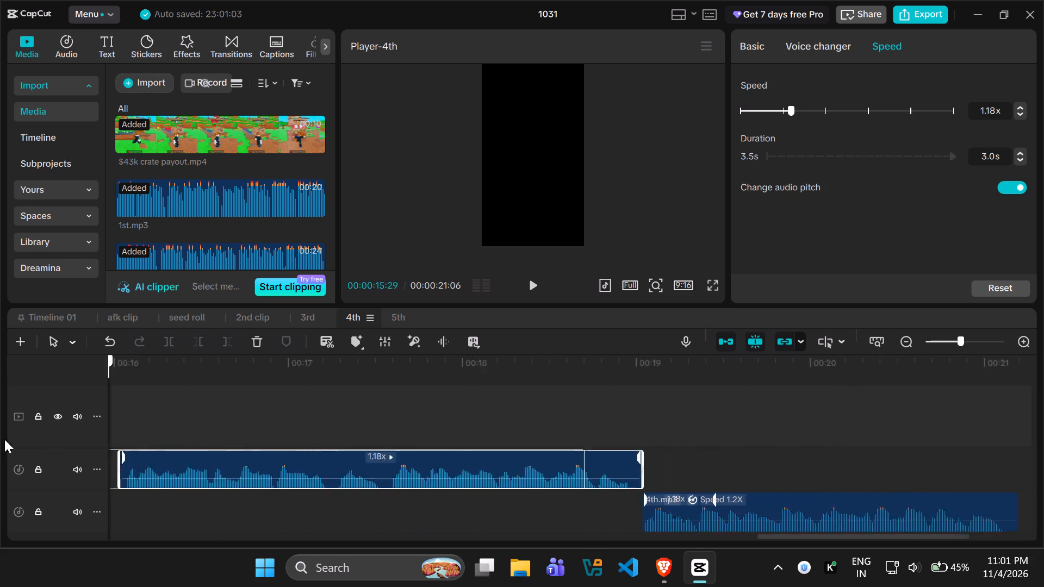
drag(4, 439, 279, 439)
drag(279, 439, 709, 442)
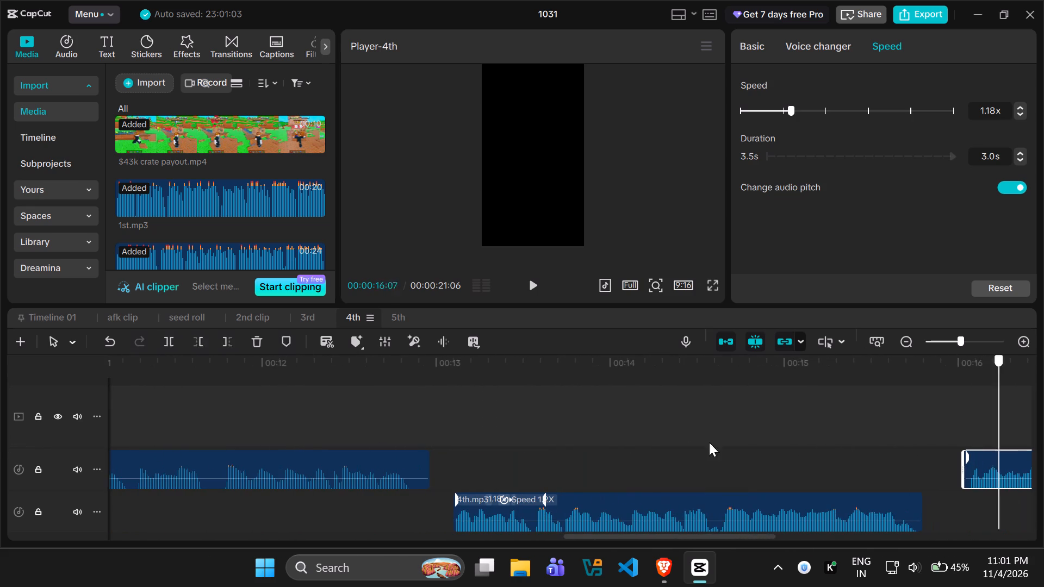
drag(709, 442, 620, 449)
click(419, 463)
drag(430, 464, 424, 464)
click(412, 465)
drag(431, 469, 420, 469)
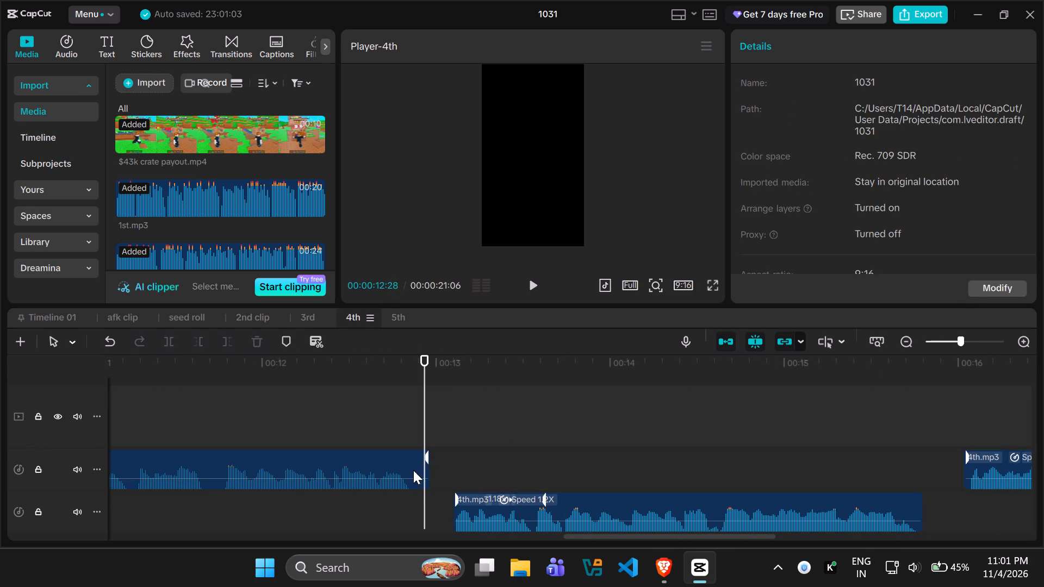
click(413, 470)
drag(431, 478, 421, 478)
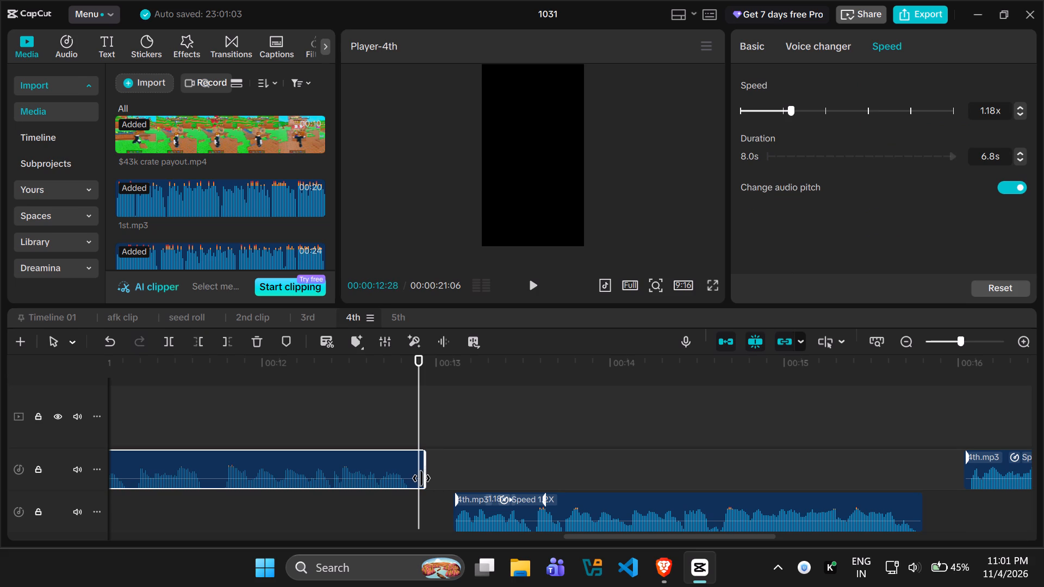
drag(421, 478, 412, 477)
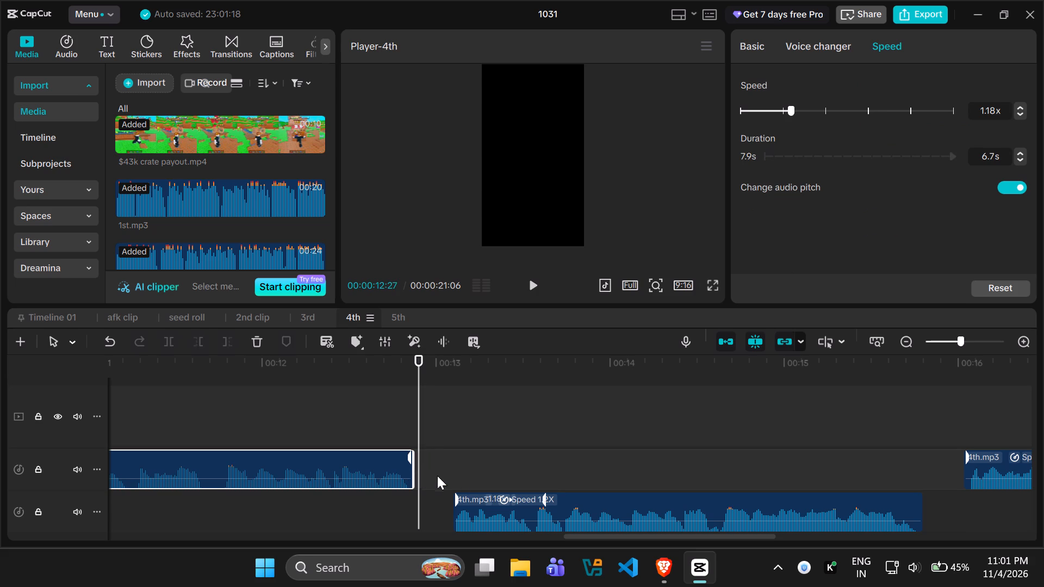
Move the fourth voice-over piece on the lower track earlier, starting just after the third at about 00:12:27.
key(space)
key(space)
drag(482, 514, 467, 511)
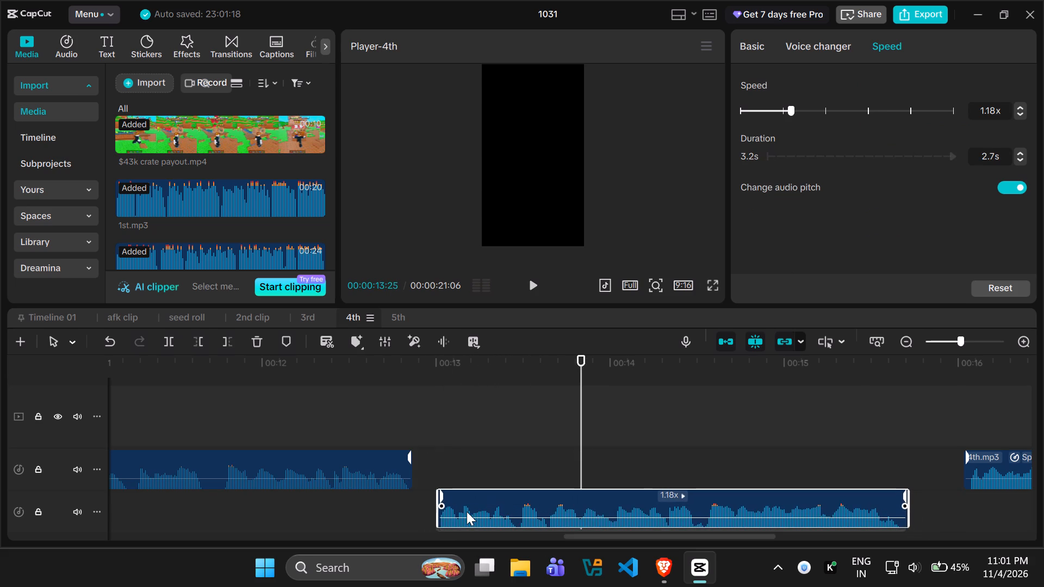
drag(467, 511, 444, 512)
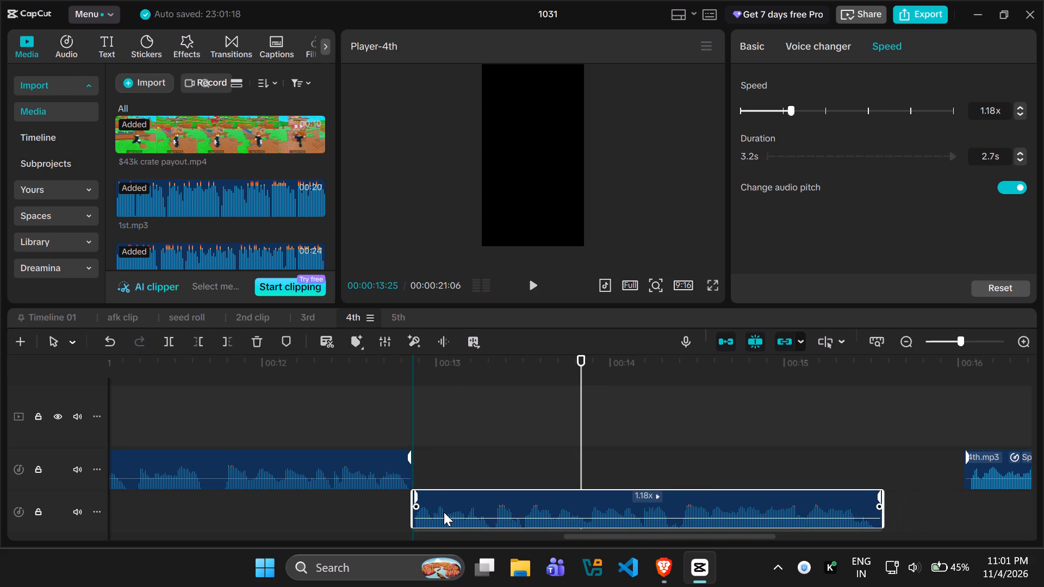
drag(444, 512, 448, 512)
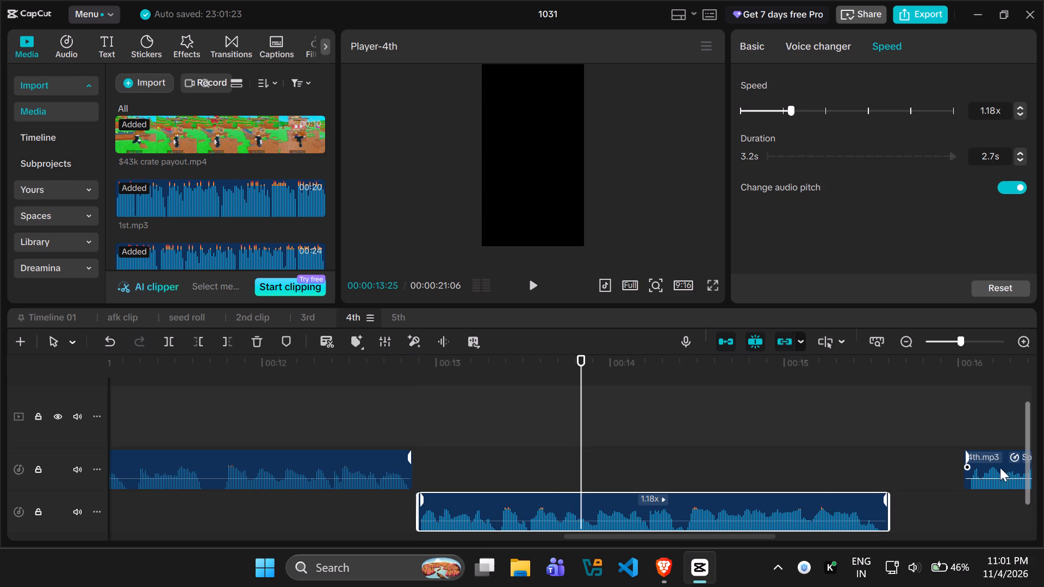
Pull the fifth voice-over piece earlier to about 00:15:20 and the last one to about 00:18:21.
drag(996, 467, 933, 467)
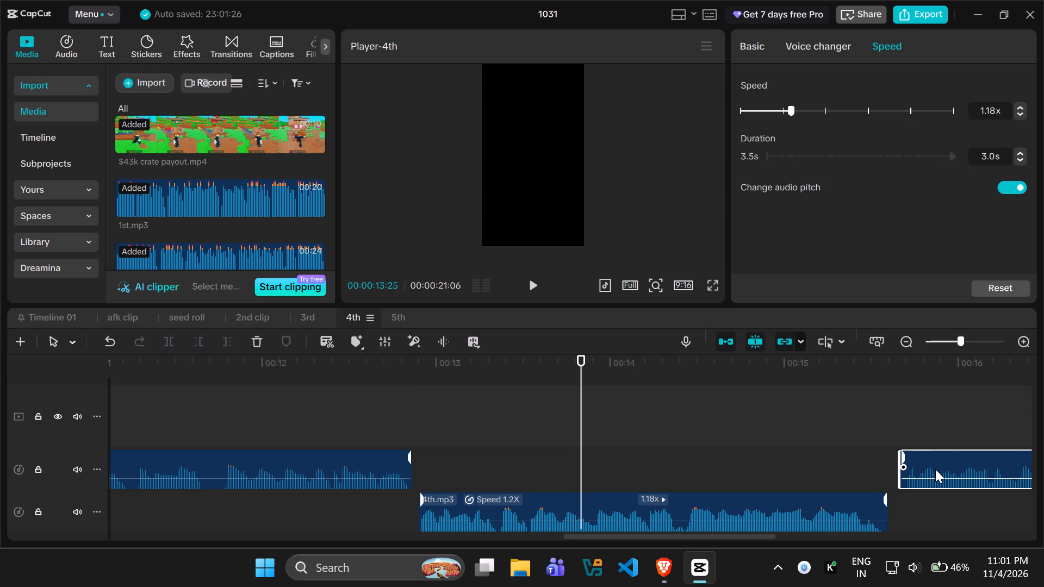
drag(581, 406, 1043, 431)
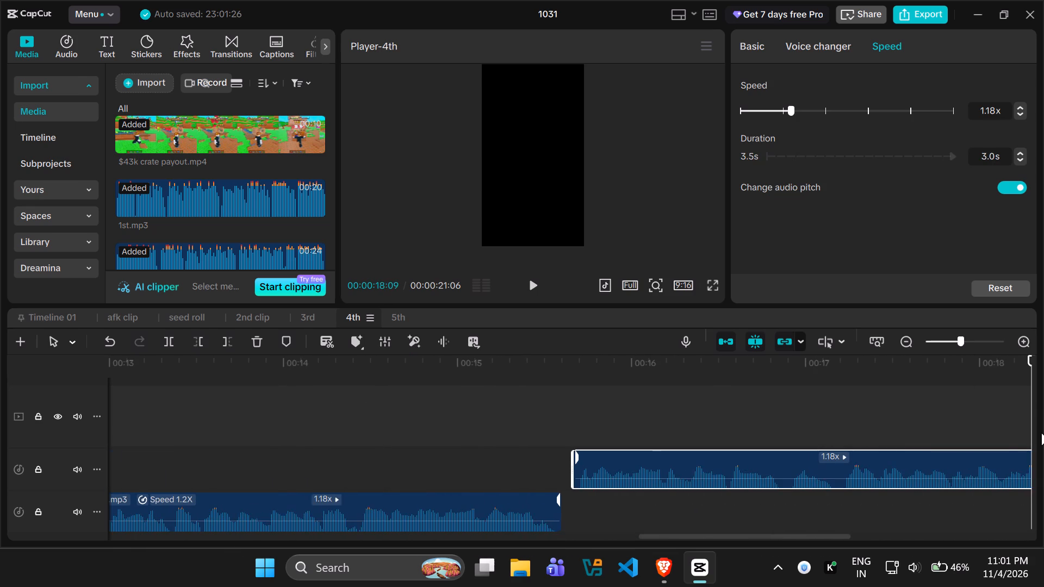
drag(923, 416, 1035, 414)
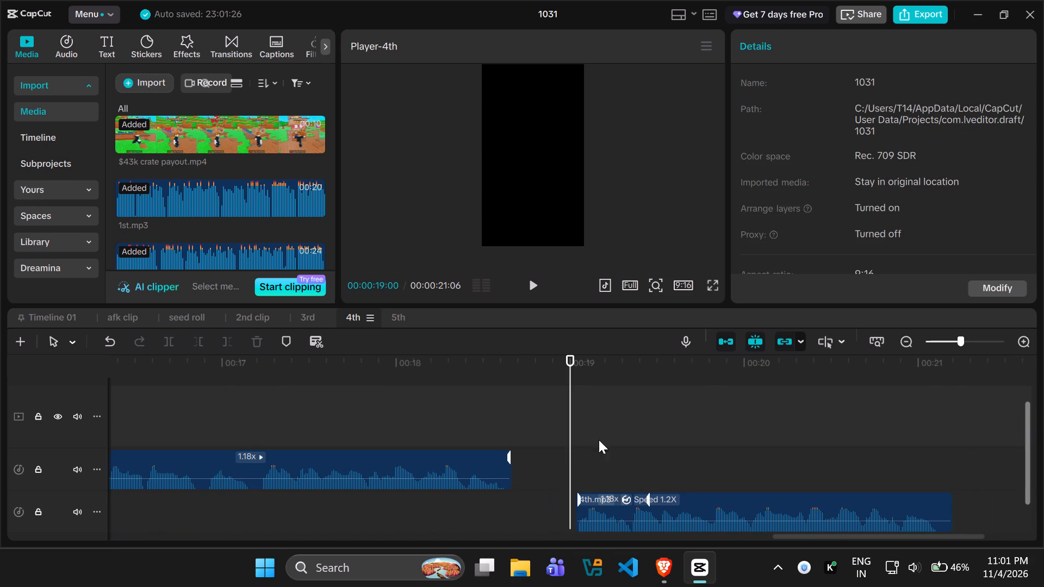
drag(595, 513, 537, 514)
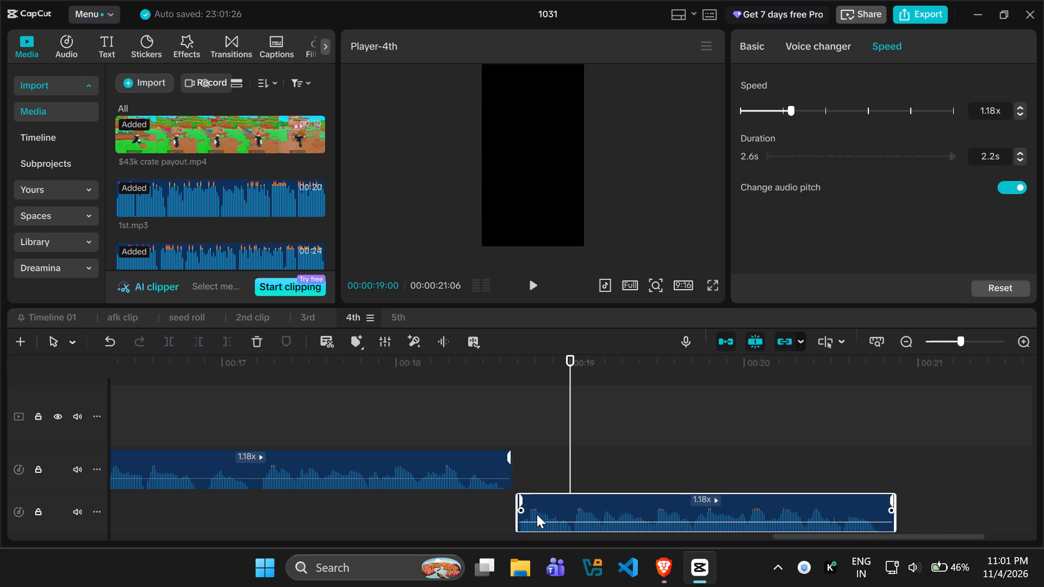
drag(537, 514, 537, 514)
Return to the beginning and cut off the silent start of the first voice-over piece at 00:00:02.
drag(567, 444, 0, 445)
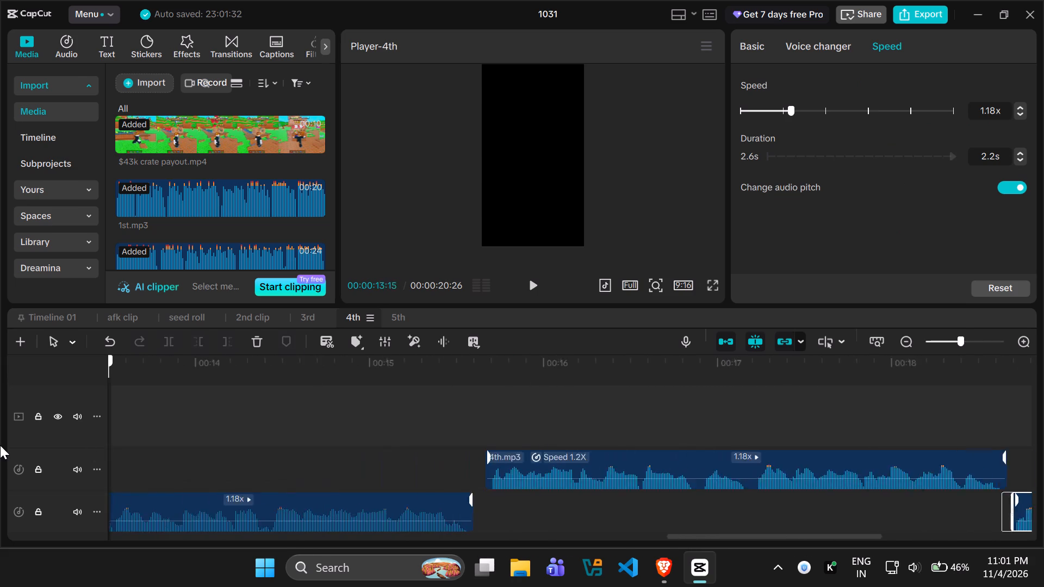
drag(0, 445, 0, 581)
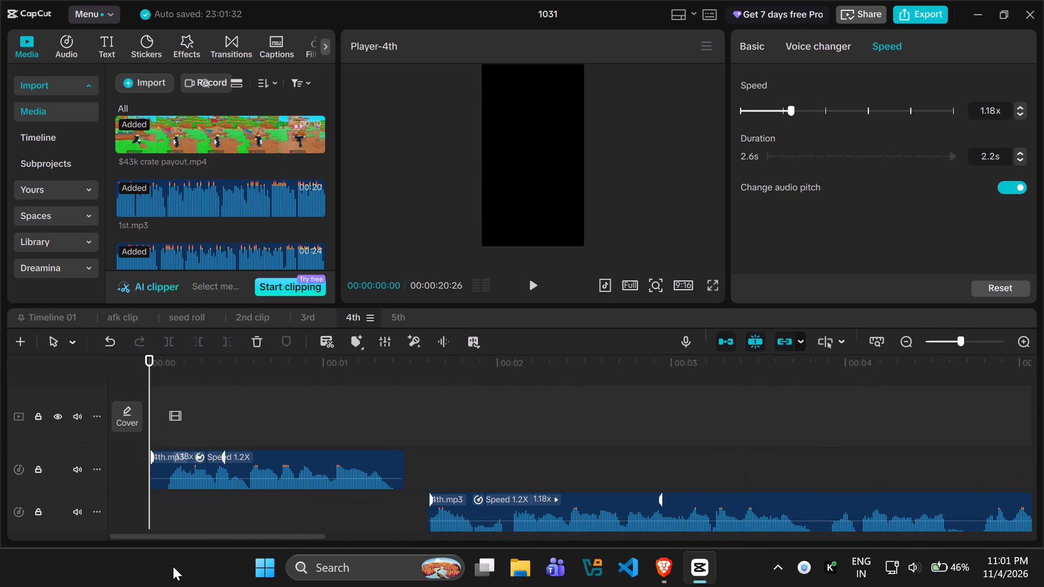
key(space)
key(space)
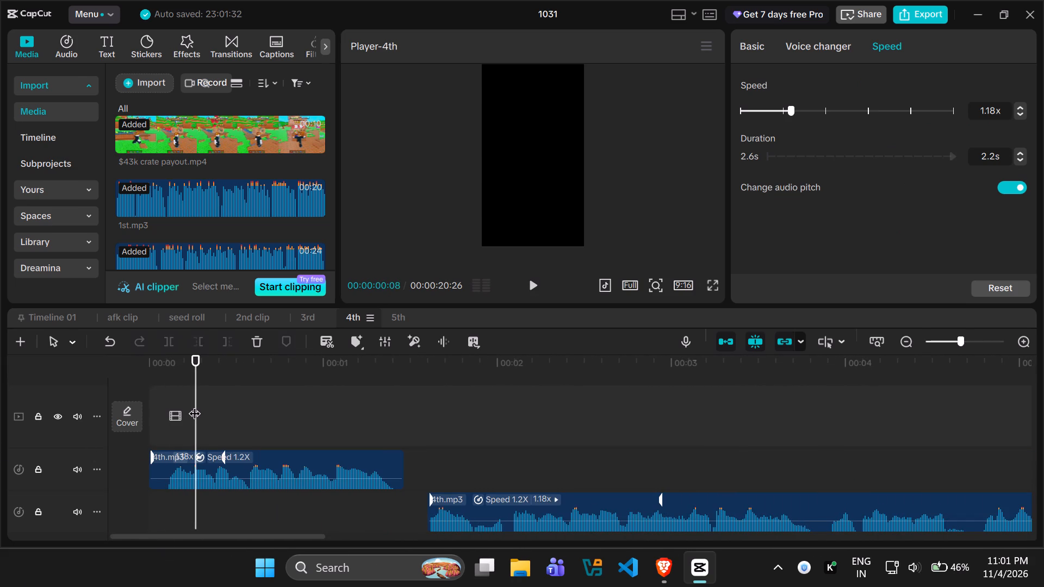
drag(194, 405, 164, 405)
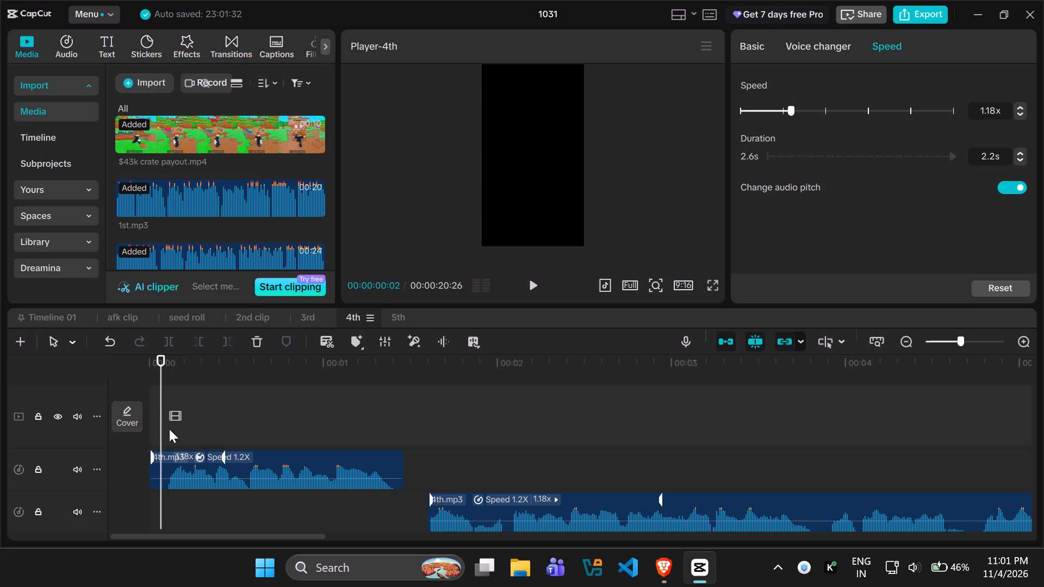
click(165, 463)
click(192, 345)
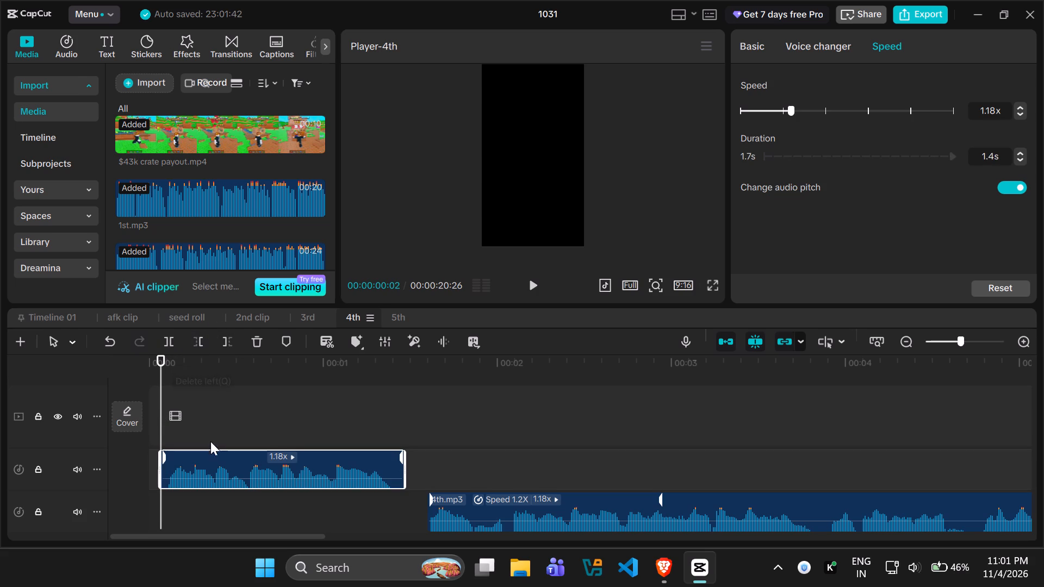
Shift the first voice-over piece slightly earlier, move the second to about 00:01:15, and play the join through.
drag(207, 465, 200, 465)
drag(476, 509, 471, 509)
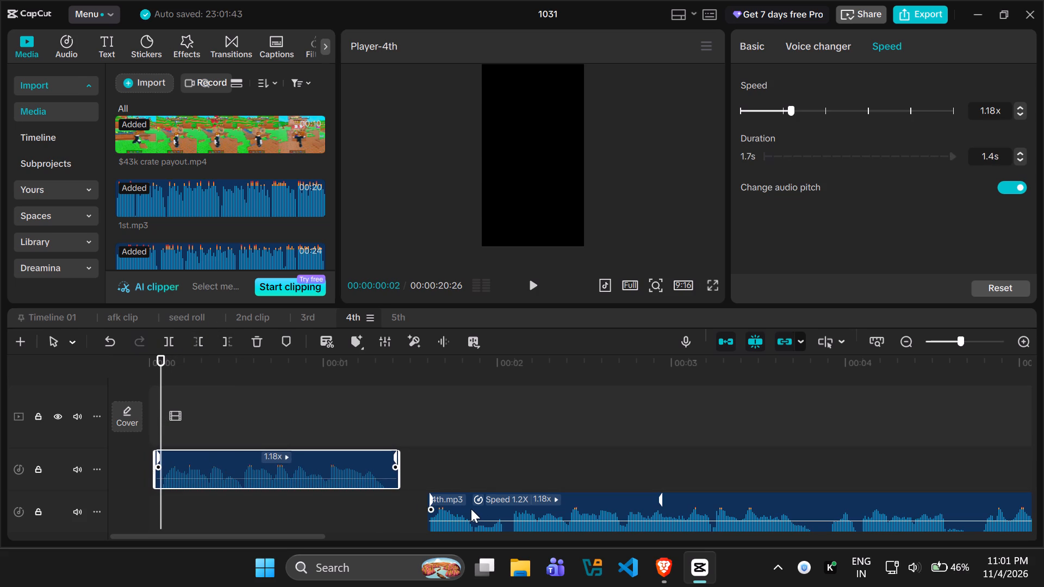
drag(471, 509, 460, 510)
key(space)
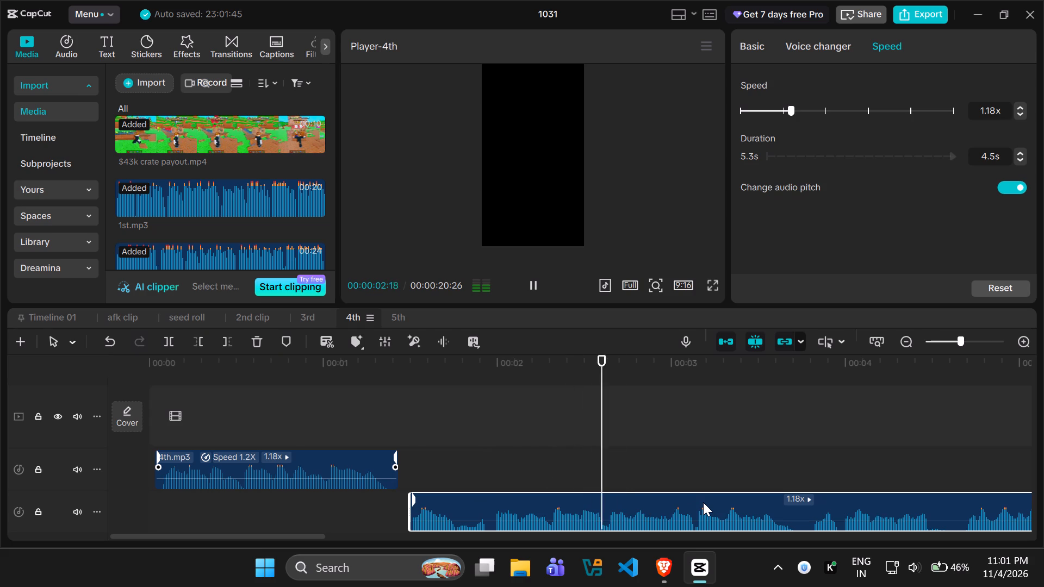
key(space)
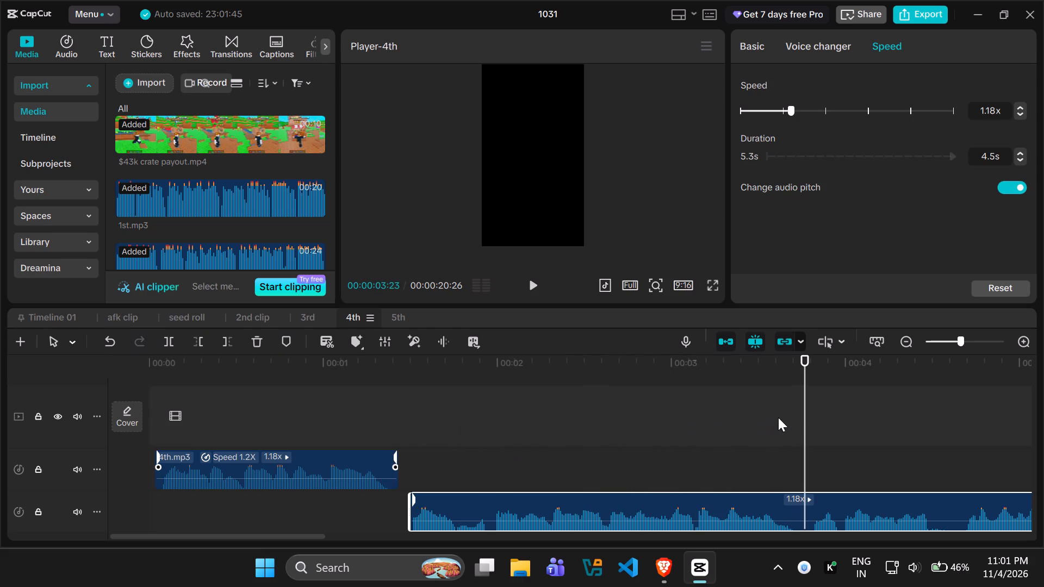
drag(797, 413, 66, 420)
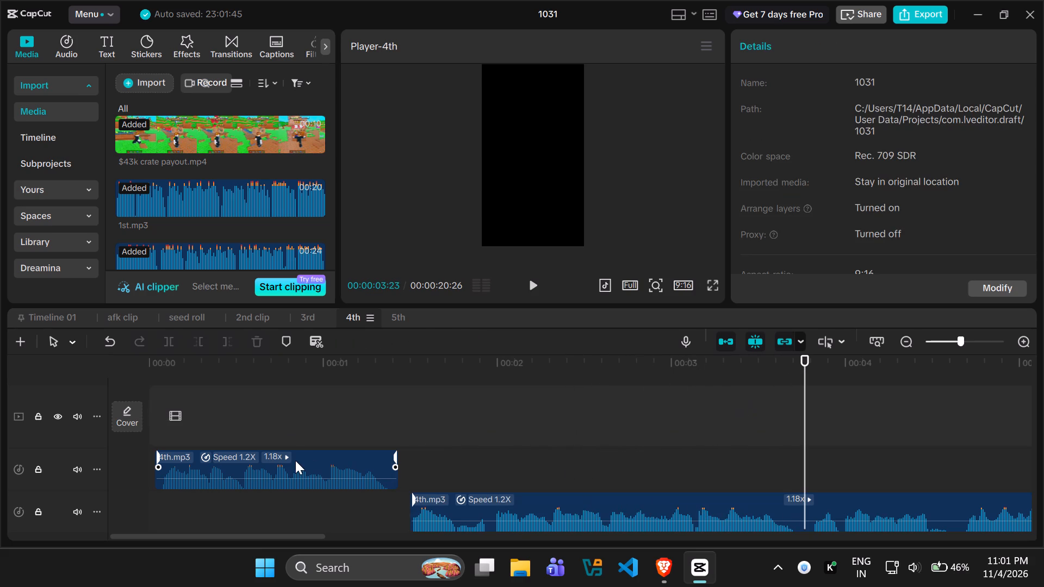
Adjust the system volume slightly and play further through the second voice-over piece on the 4th timeline.
ctrl+scroll(295, 461, down, 6)
click(917, 567)
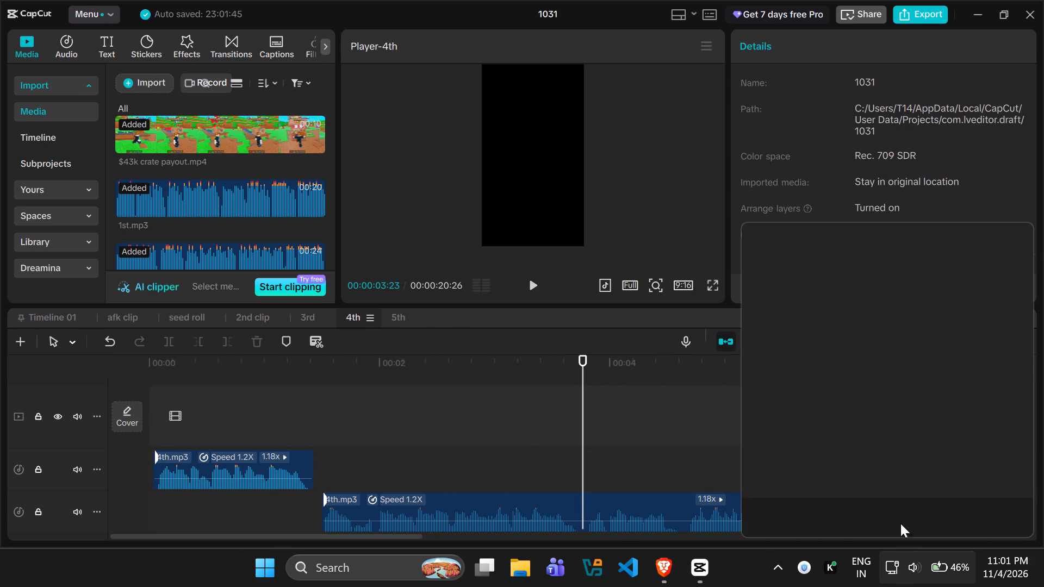
drag(868, 463, 874, 463)
key(space)
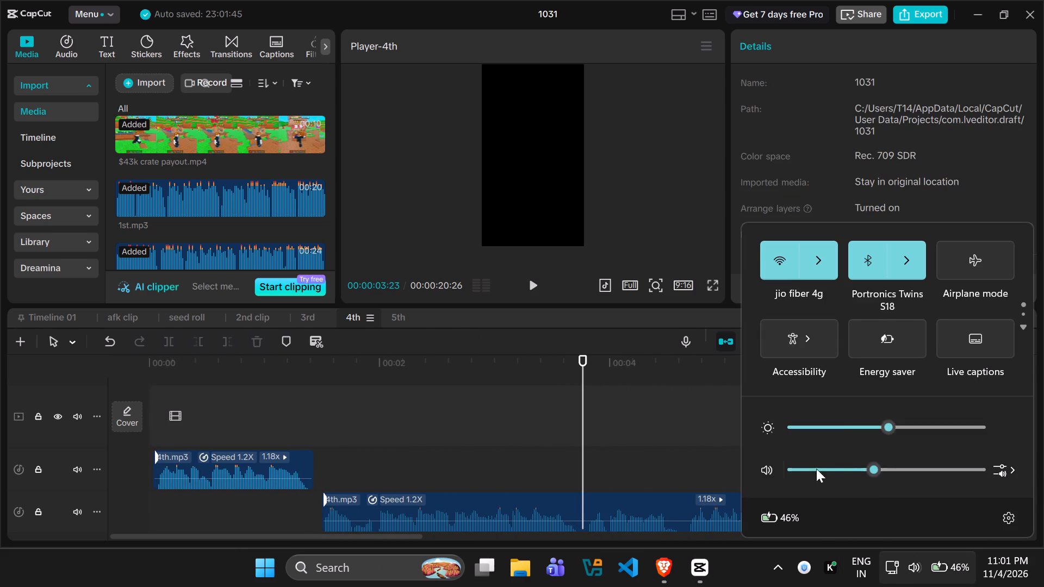
click(648, 456)
key(space)
key(space)
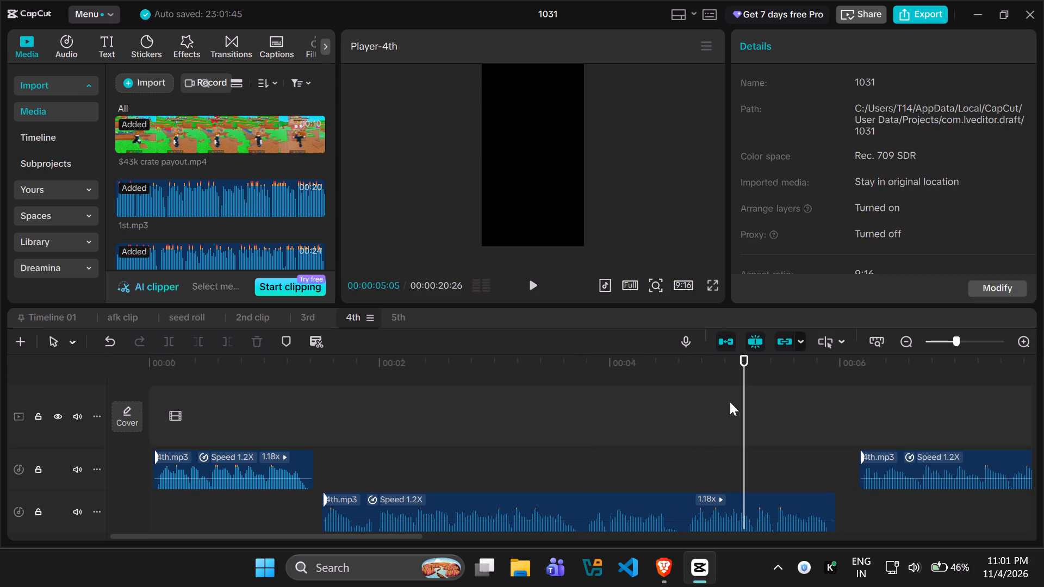
Place correct (MAIN INTRO SOUND).mp3 at the very start on a new audio track below the voice-over and play it through.
drag(741, 401, 0, 401)
scroll(171, 204, down, 1)
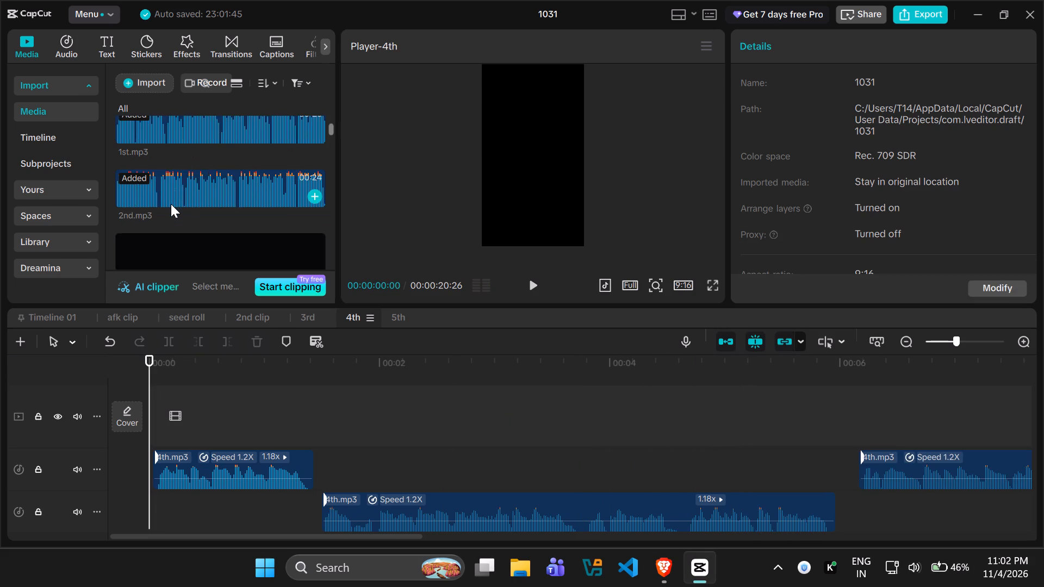
scroll(171, 204, down, 1)
scroll(173, 153, up, 1)
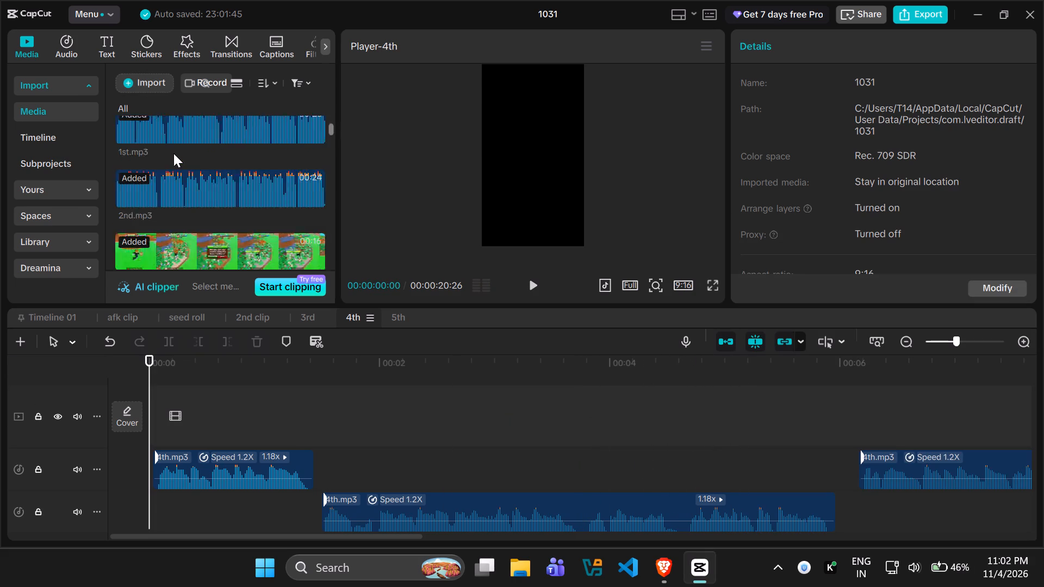
scroll(173, 153, up, 4)
scroll(175, 154, down, 14)
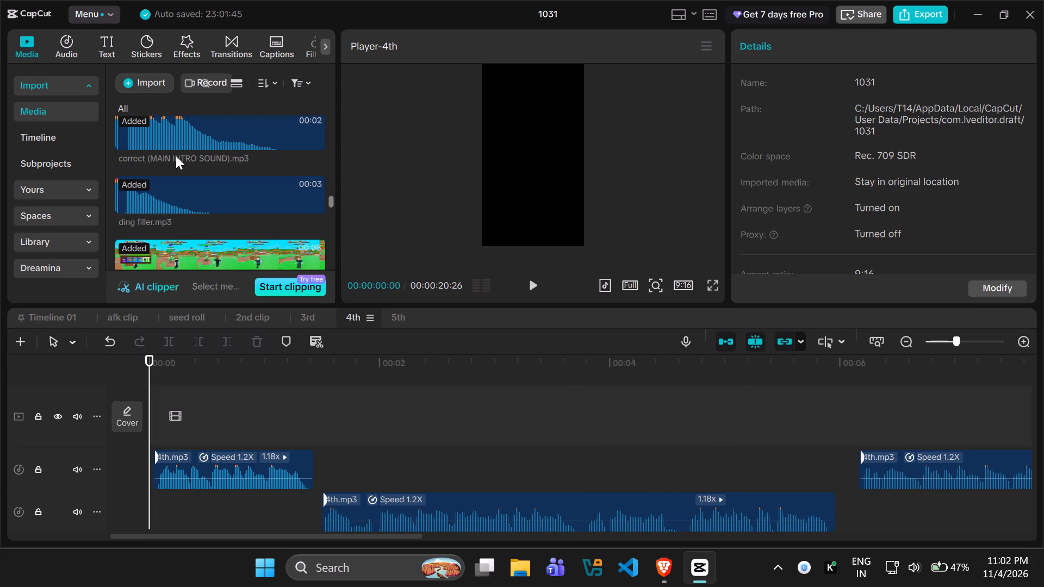
drag(177, 146, 156, 495)
scroll(148, 478, down, 5)
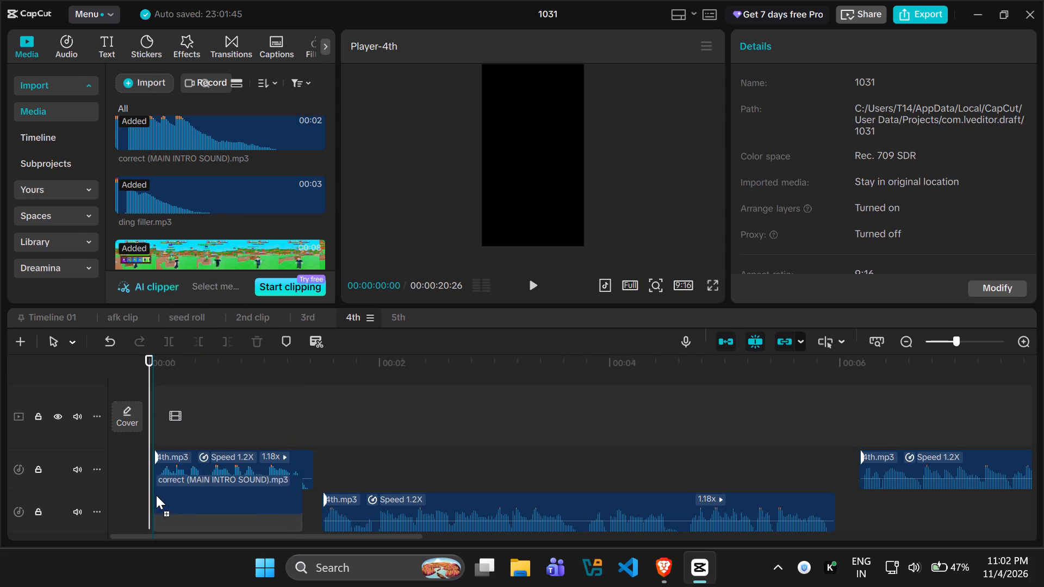
drag(156, 495, 157, 490)
scroll(157, 500, down, 5)
scroll(234, 459, down, 6)
scroll(177, 479, down, 5)
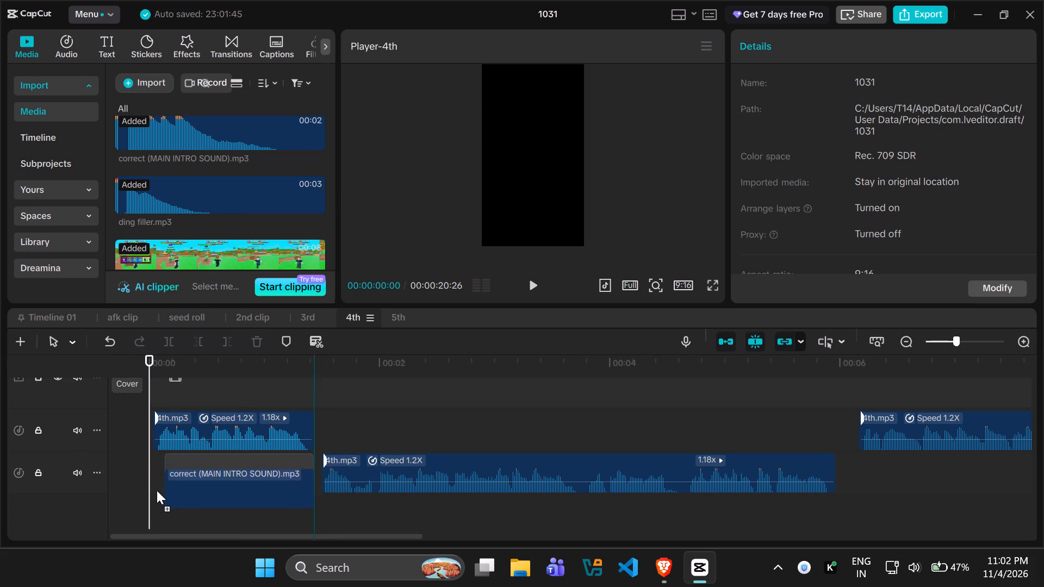
drag(157, 490, 151, 509)
key(space)
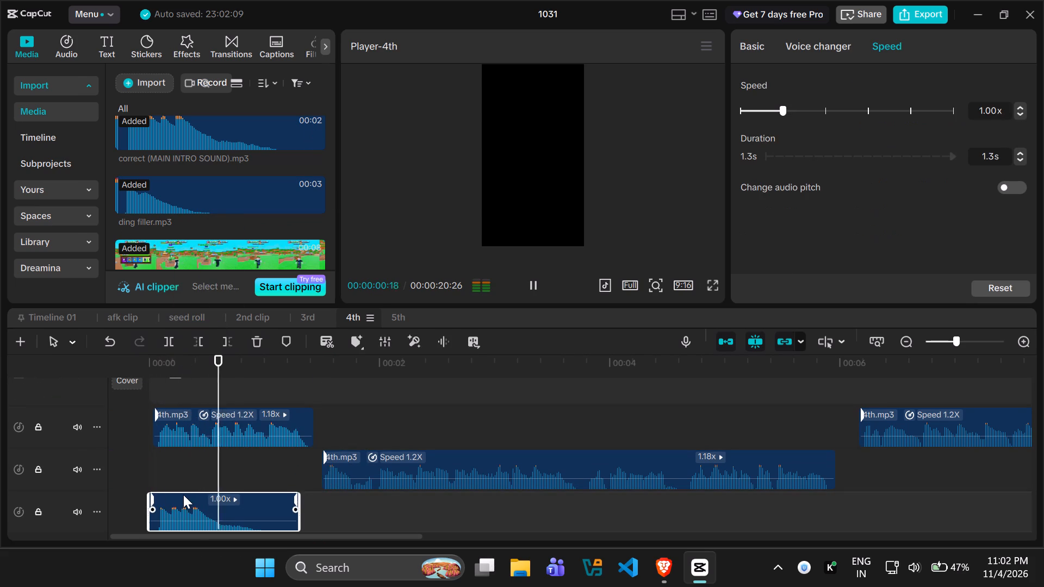
key(space)
key(space)
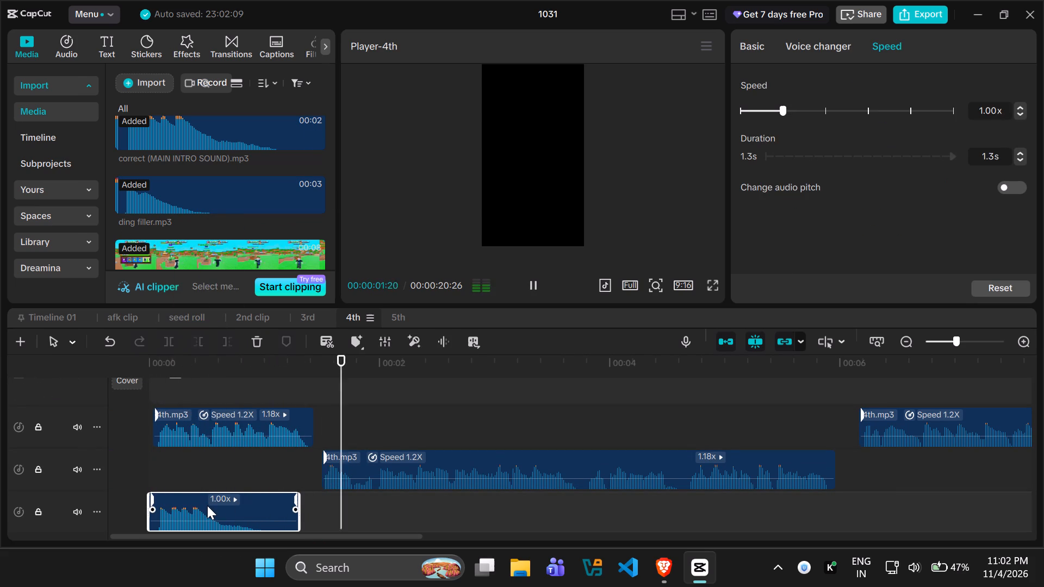
key(space)
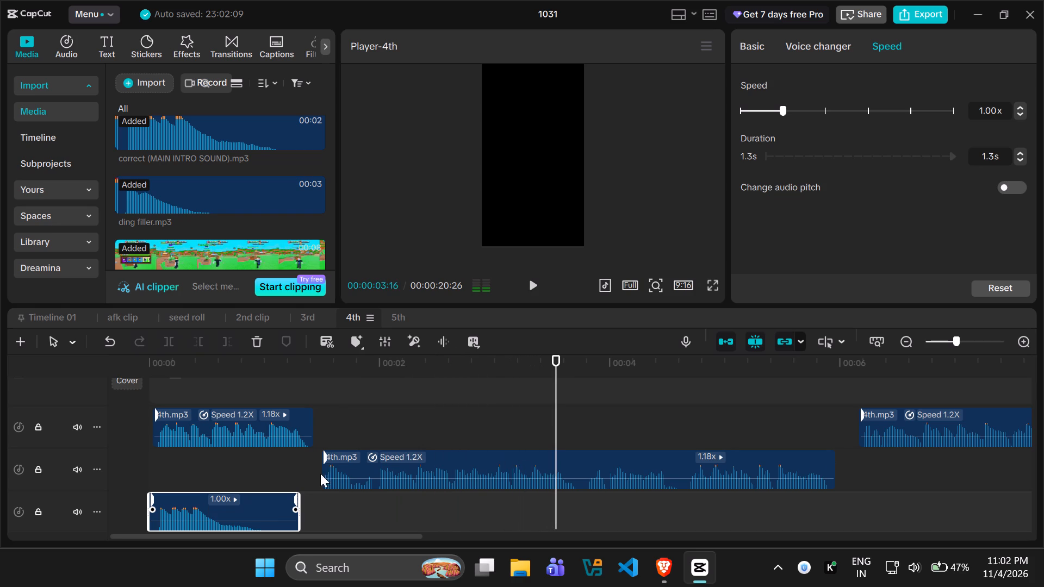
Add popular-riser-metallic-sound-effect.mp3 on the intro sound's track, listen to it, and shift it to start directly after the intro sound.
drag(553, 410, 320, 417)
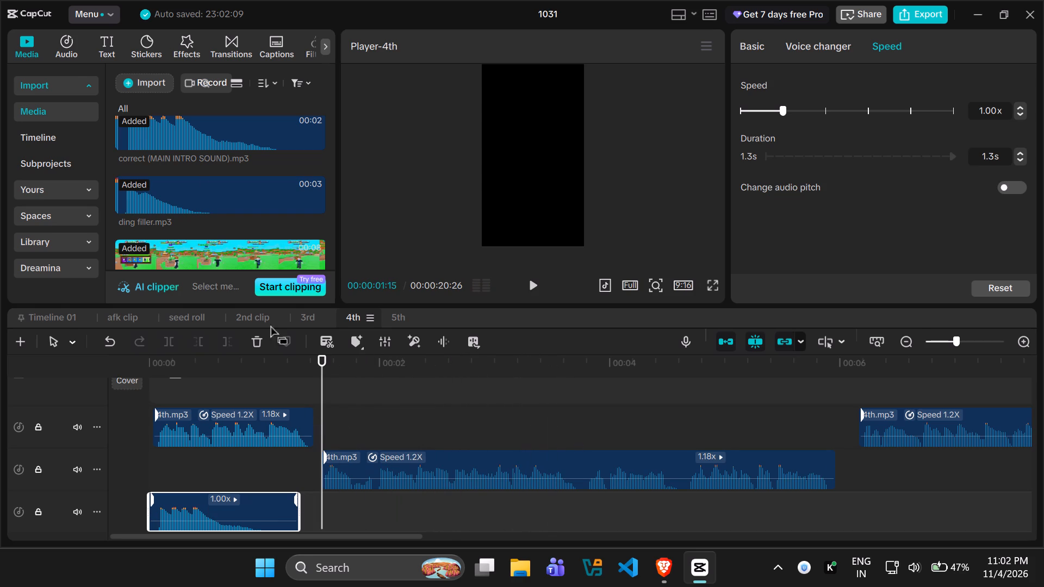
scroll(166, 241, down, 9)
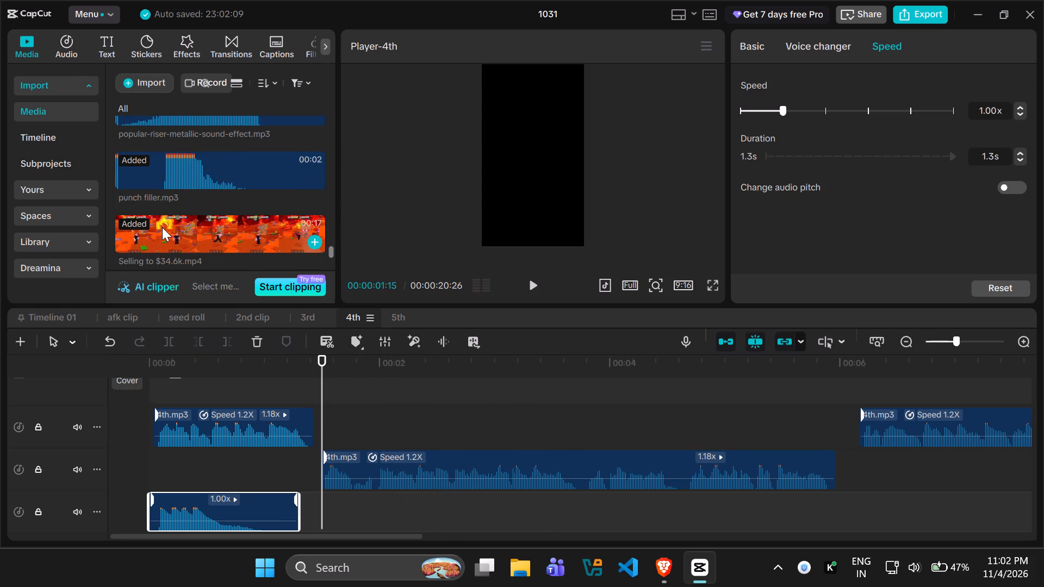
scroll(162, 227, down, 4)
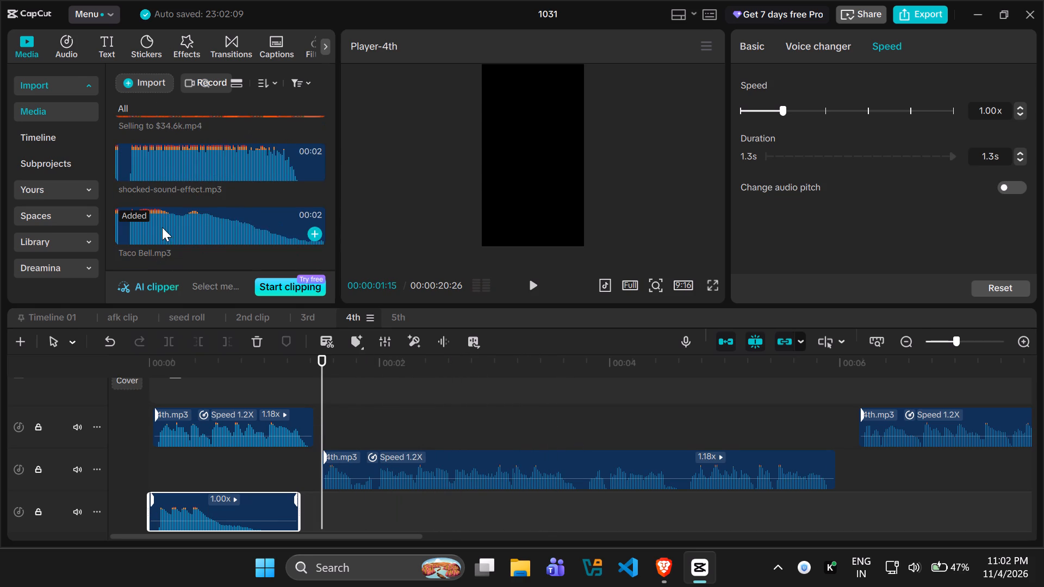
scroll(162, 227, down, 2)
scroll(162, 227, up, 2)
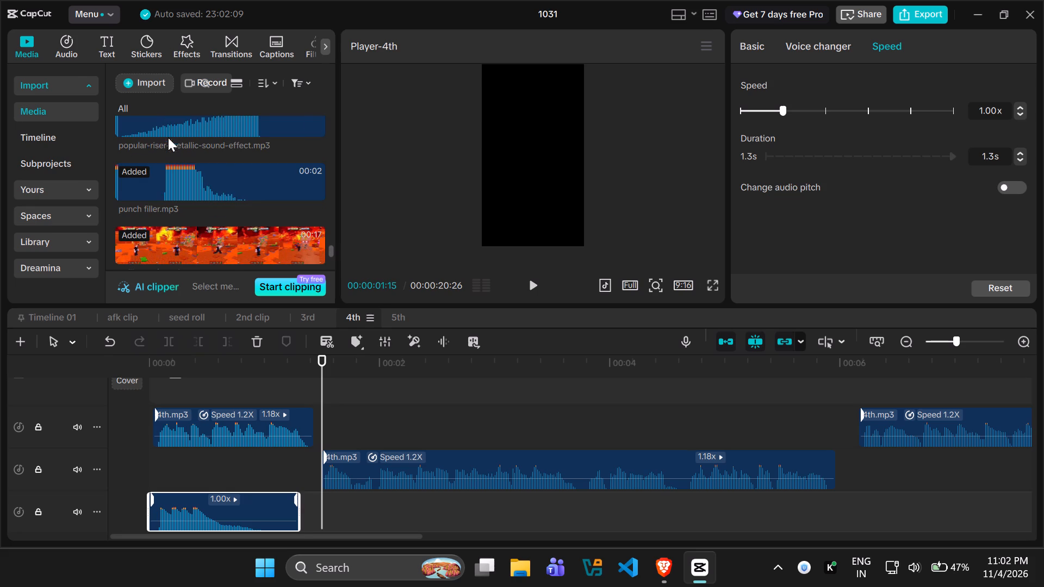
drag(172, 130, 318, 504)
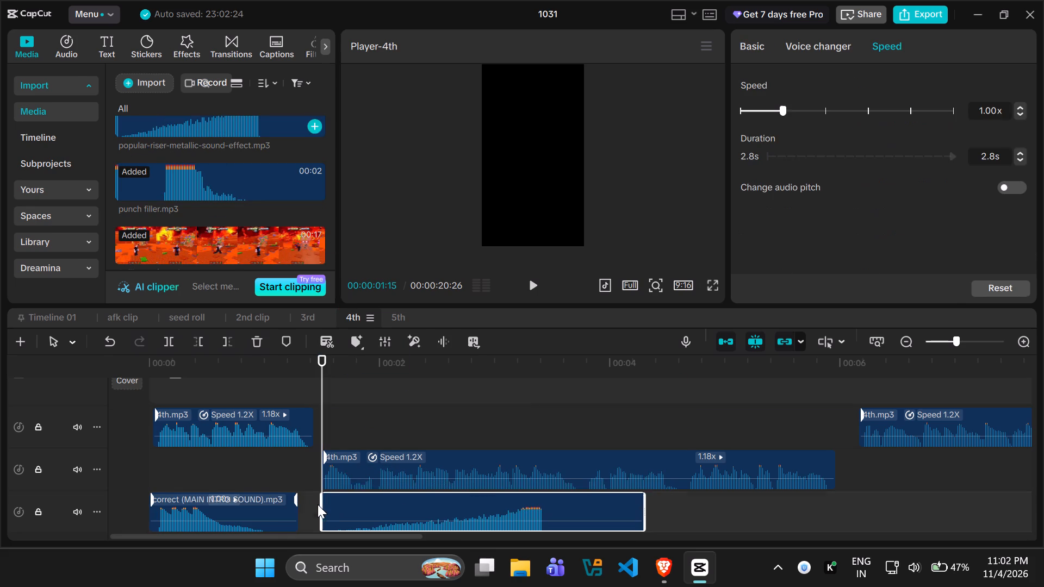
key(space)
key(space)
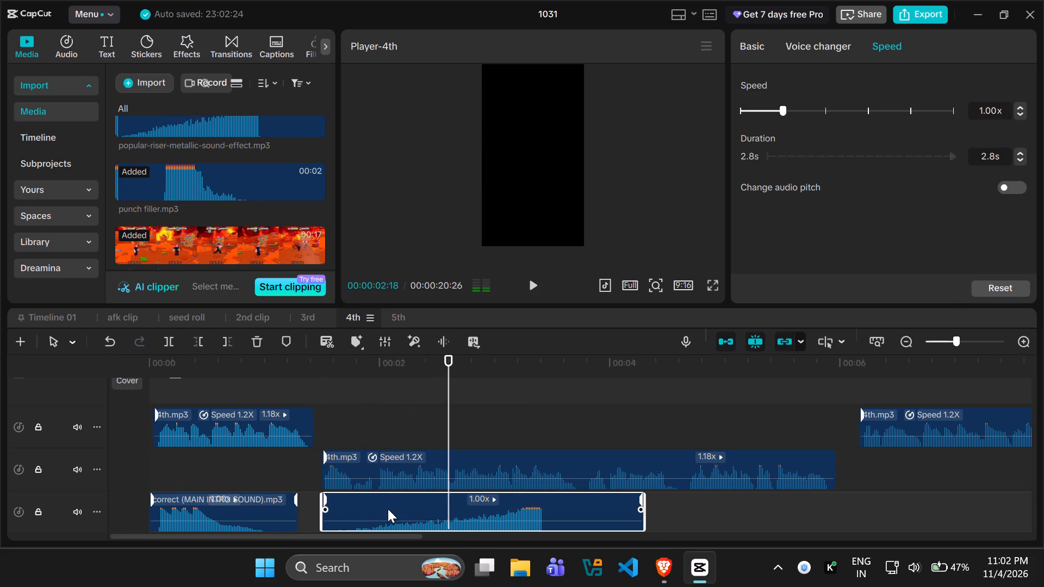
drag(387, 511, 369, 511)
click(391, 508)
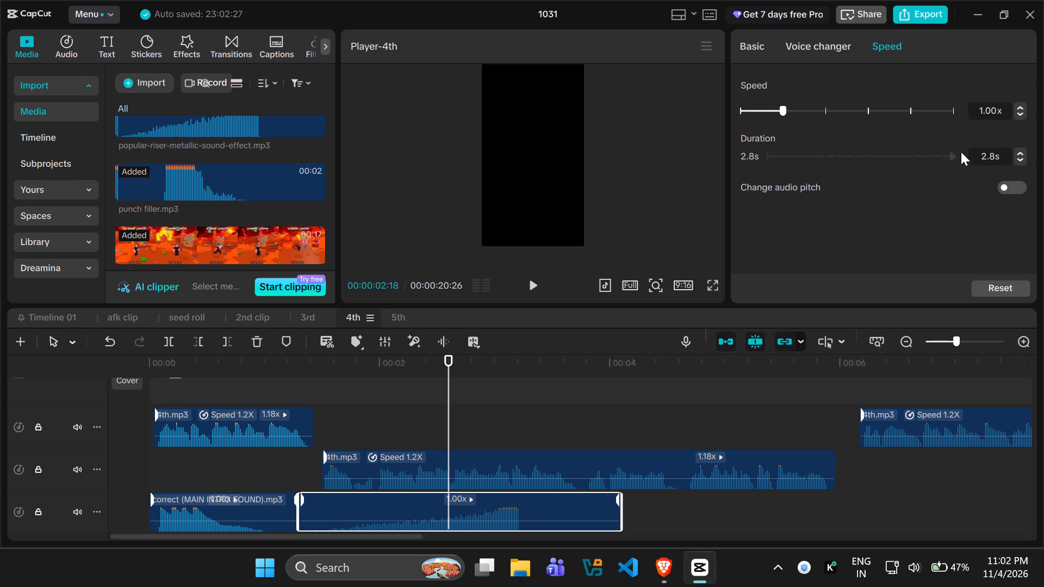
Lower the riser effect's volume to -4.5 dB and listen to the result.
click(763, 43)
click(861, 128)
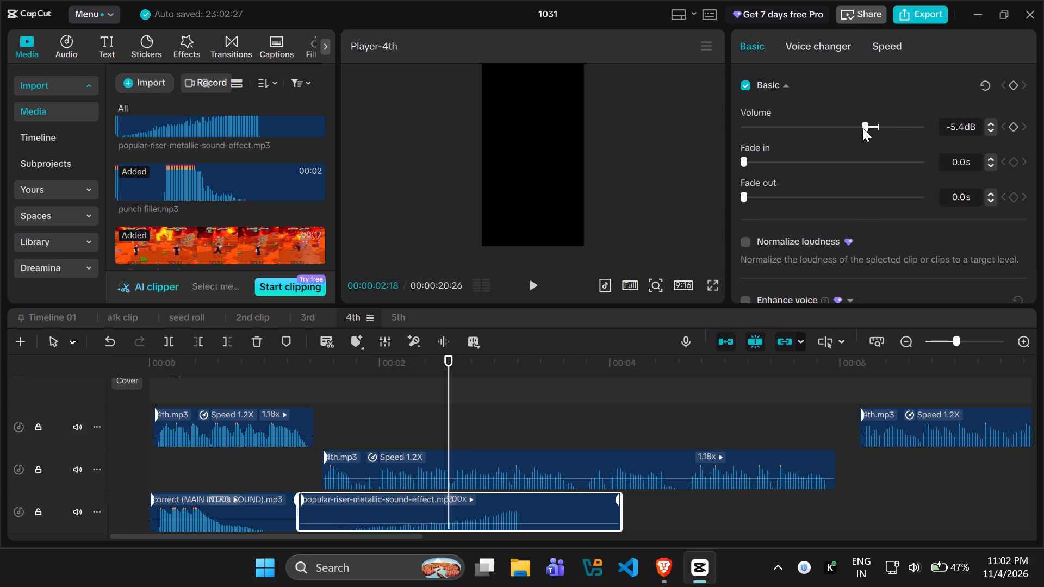
key(space)
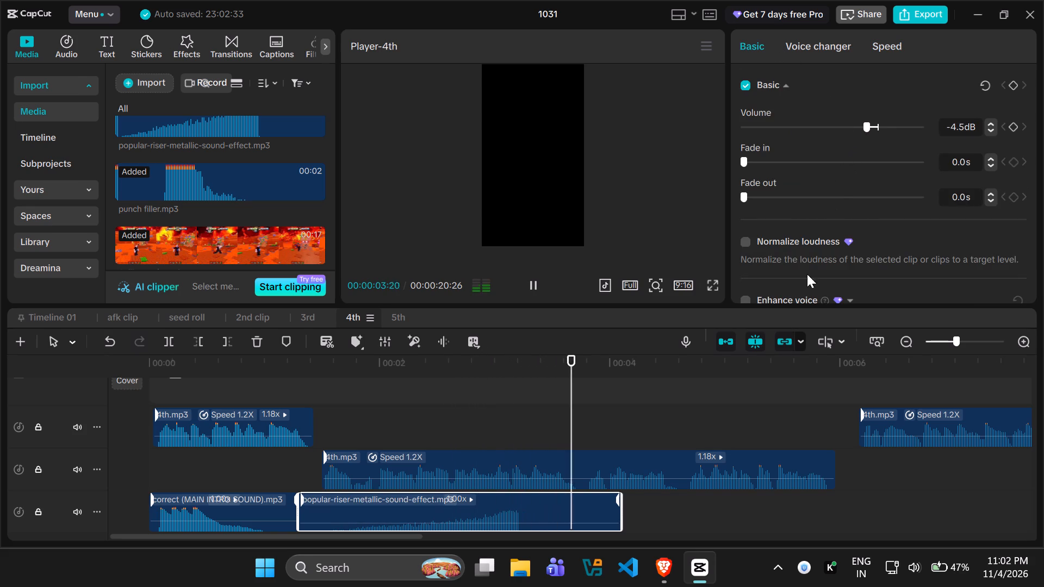
key(space)
Trim the silent tail off the riser effect so it ends at about 00:03:08, and play on through the second voice-over piece.
drag(625, 521, 532, 514)
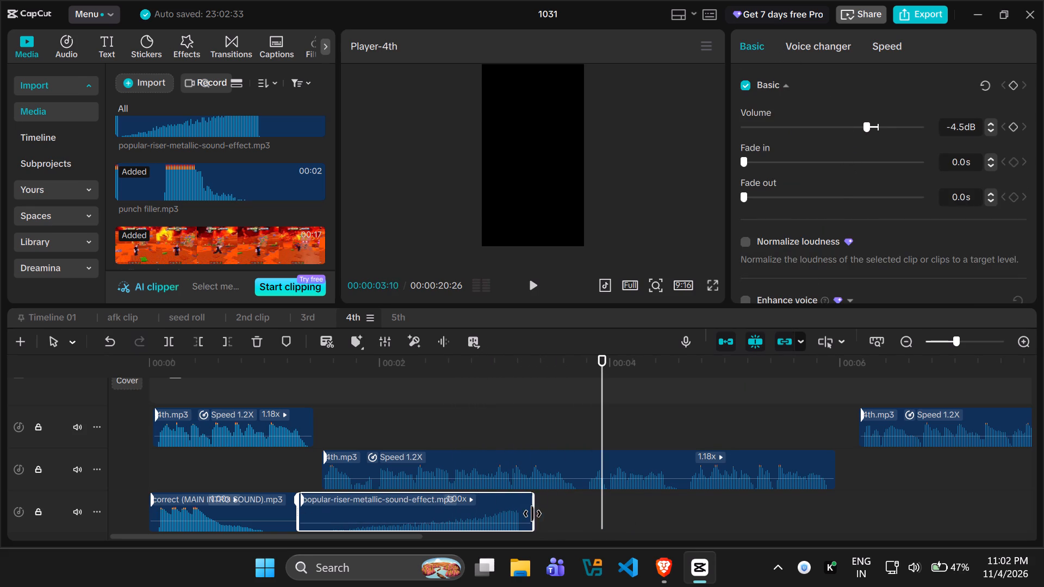
drag(532, 514, 523, 511)
key(space)
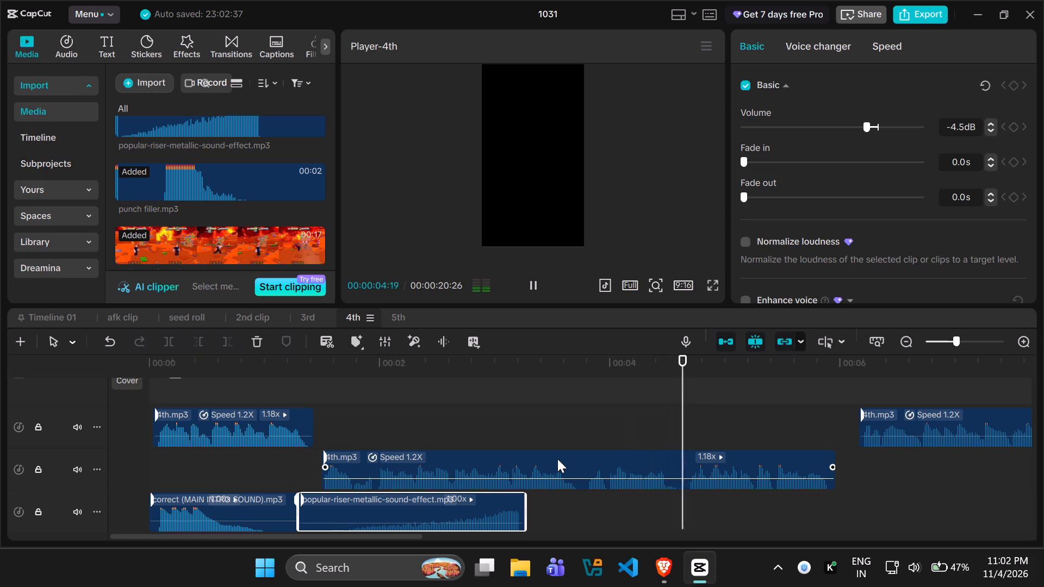
key(space)
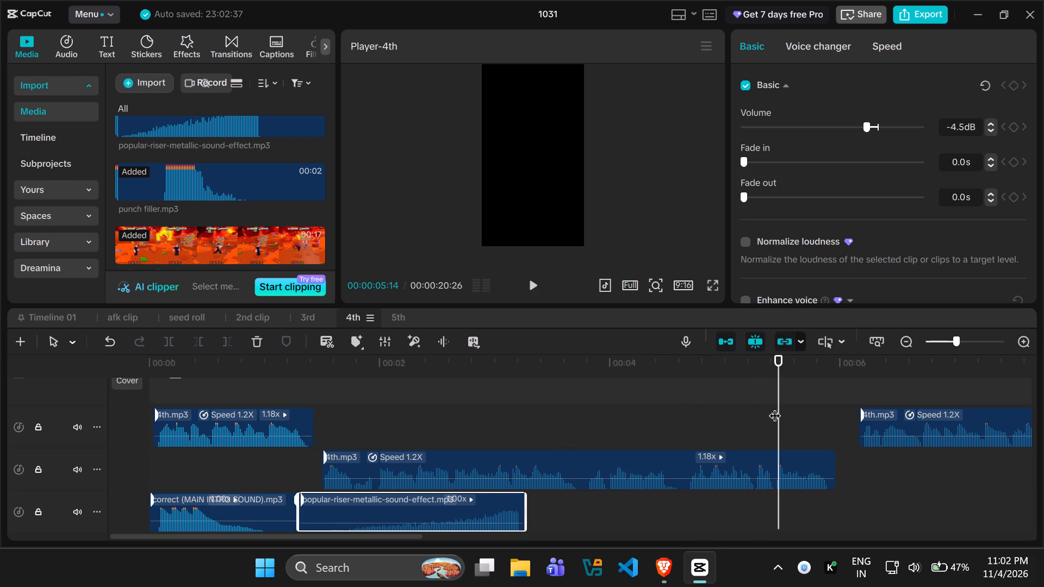
Find the huh sound in the "I used them" folder of the meme sfx assets and import ceeday-huh-sound-effect into the project.
drag(780, 407, 722, 419)
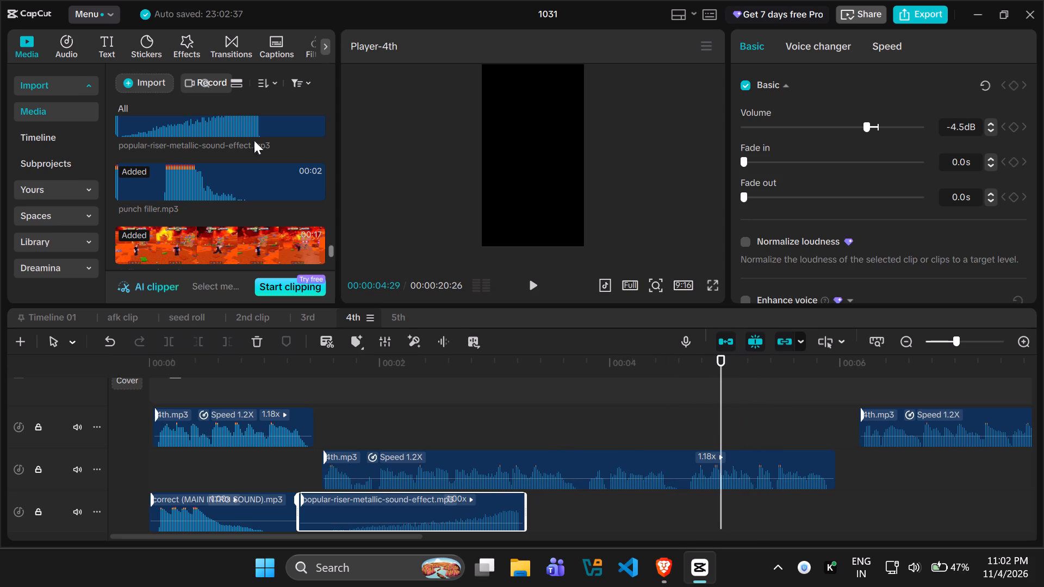
click(139, 78)
click(152, 108)
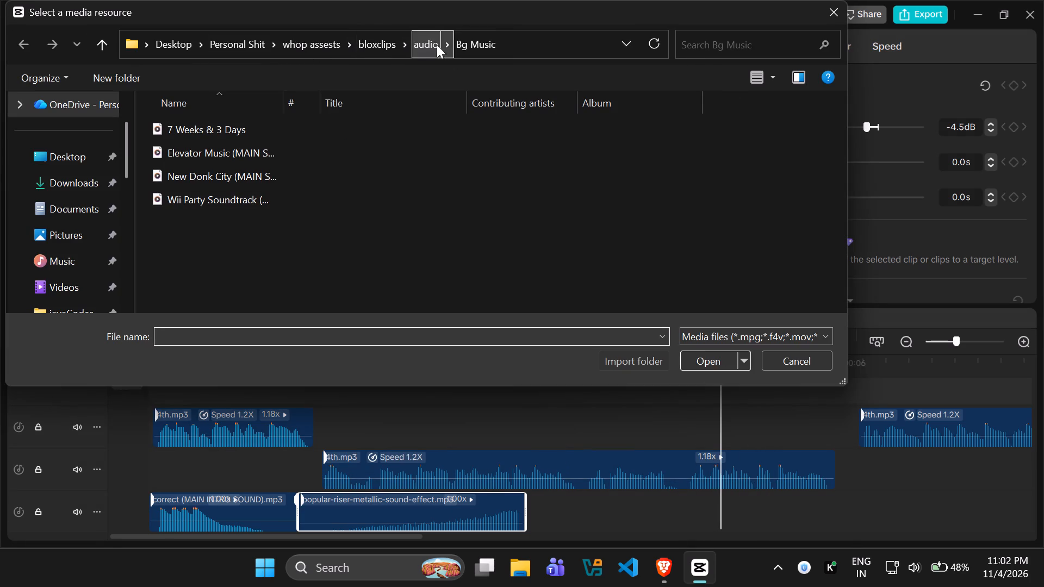
click(442, 45)
click(457, 101)
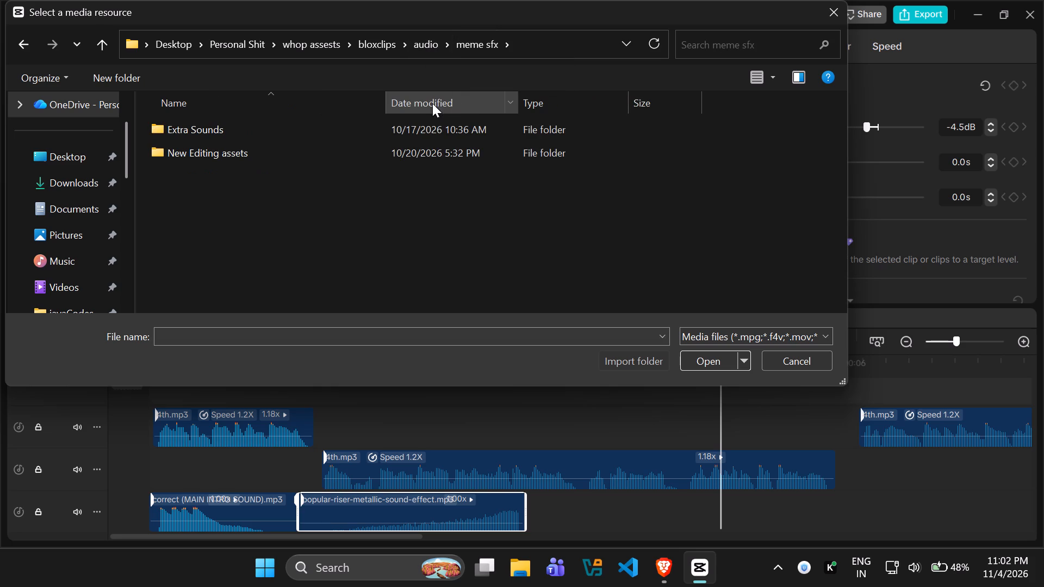
double_click(383, 153)
double_click(376, 120)
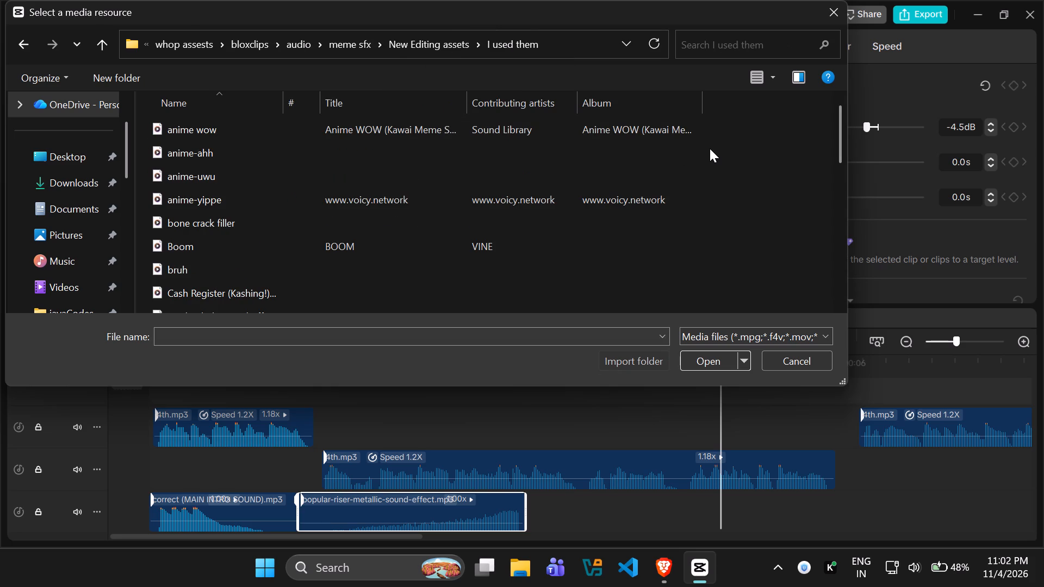
text(huh)
click(704, 45)
text(huh)
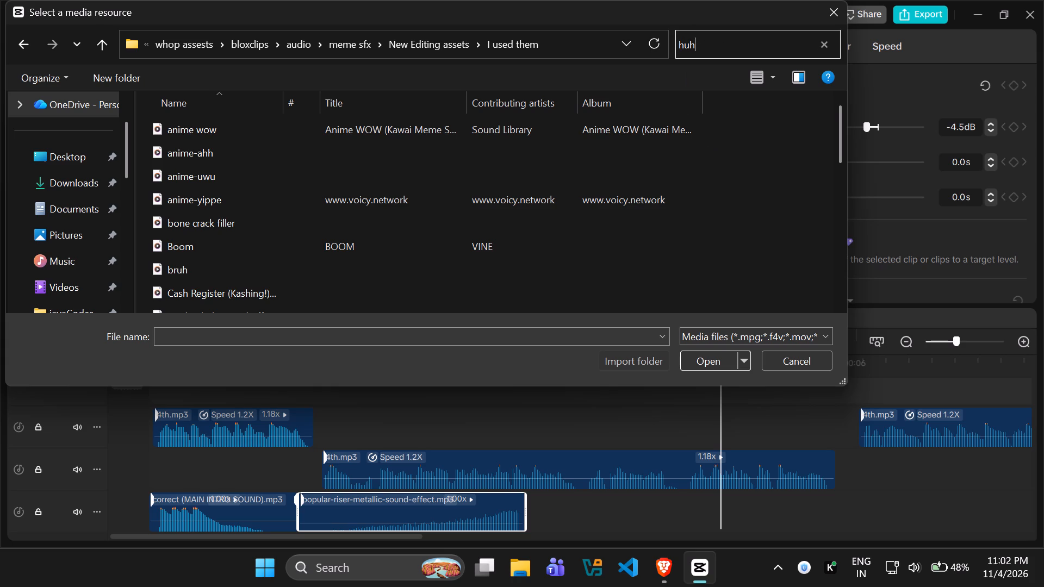
key(Return)
click(502, 93)
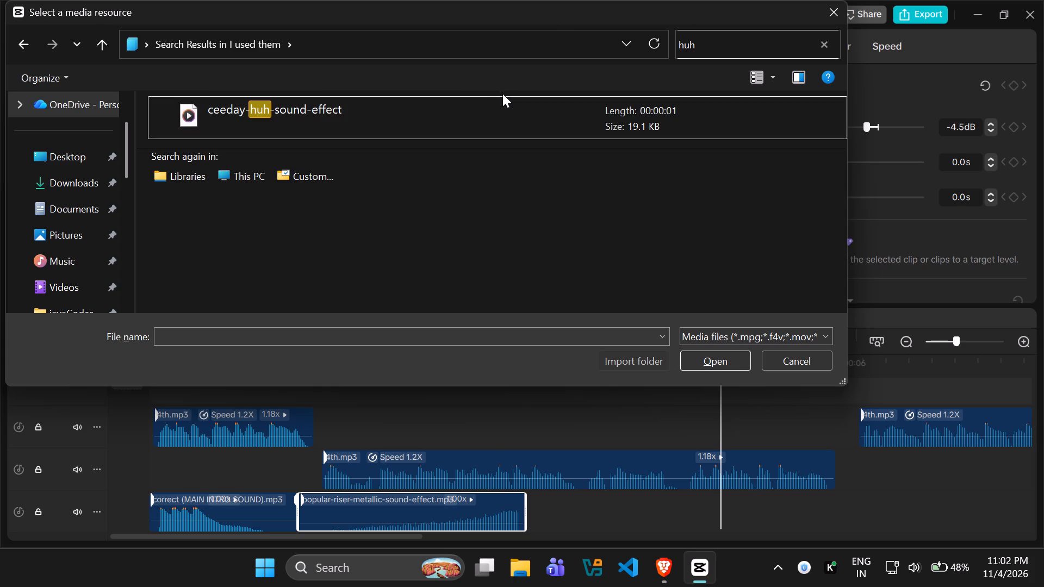
click(613, 114)
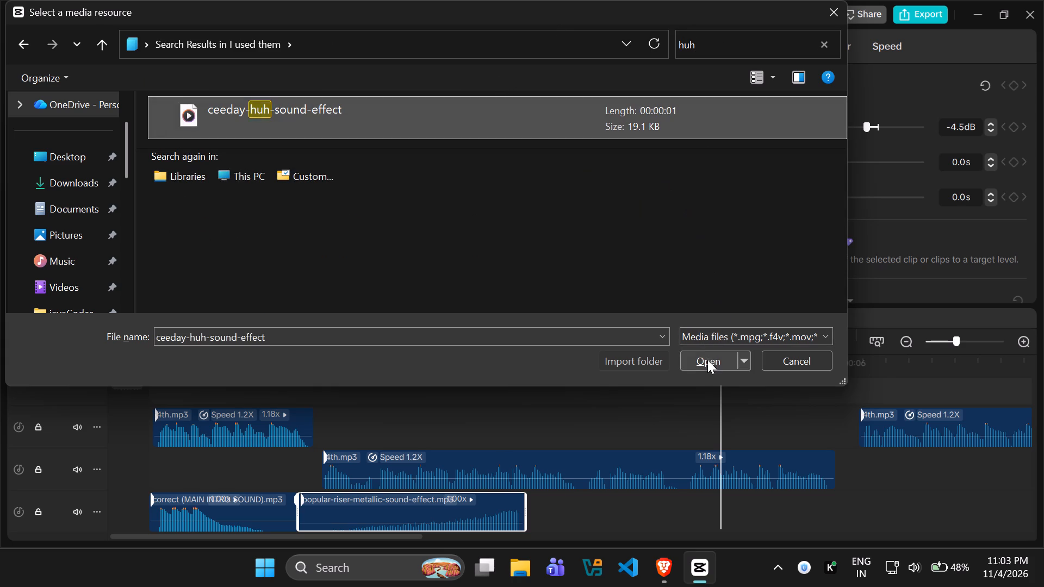
click(707, 360)
Add ceeday-huh-sound-effect.mp3 on a new track below the riser effect, starting at about 00:01:24, and listen to it.
drag(177, 140, 417, 358)
scroll(428, 349, down, 2)
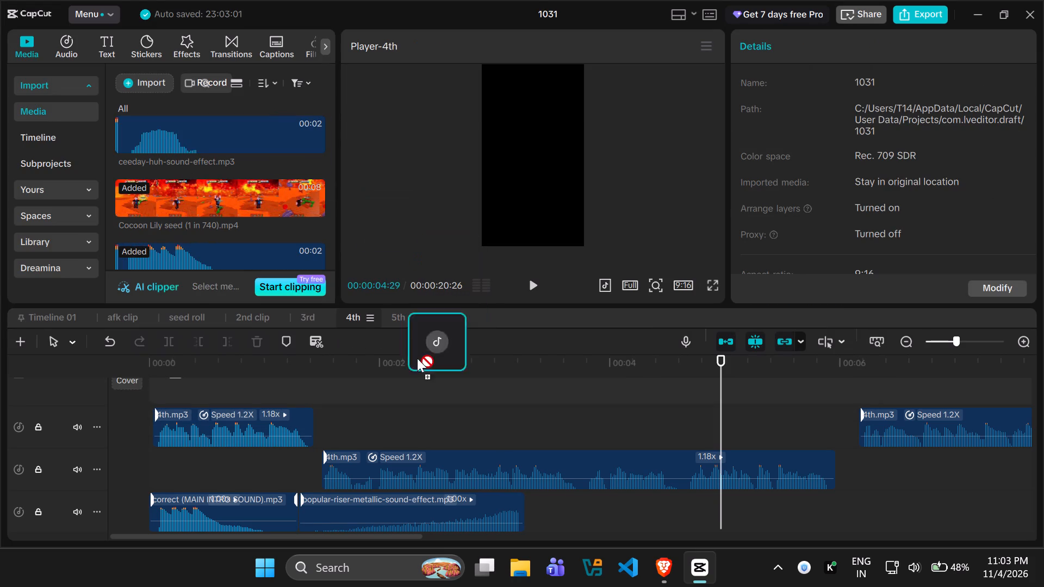
scroll(417, 358, down, 5)
drag(417, 358, 360, 514)
scroll(350, 457, down, 5)
drag(717, 463, 283, 463)
key(space)
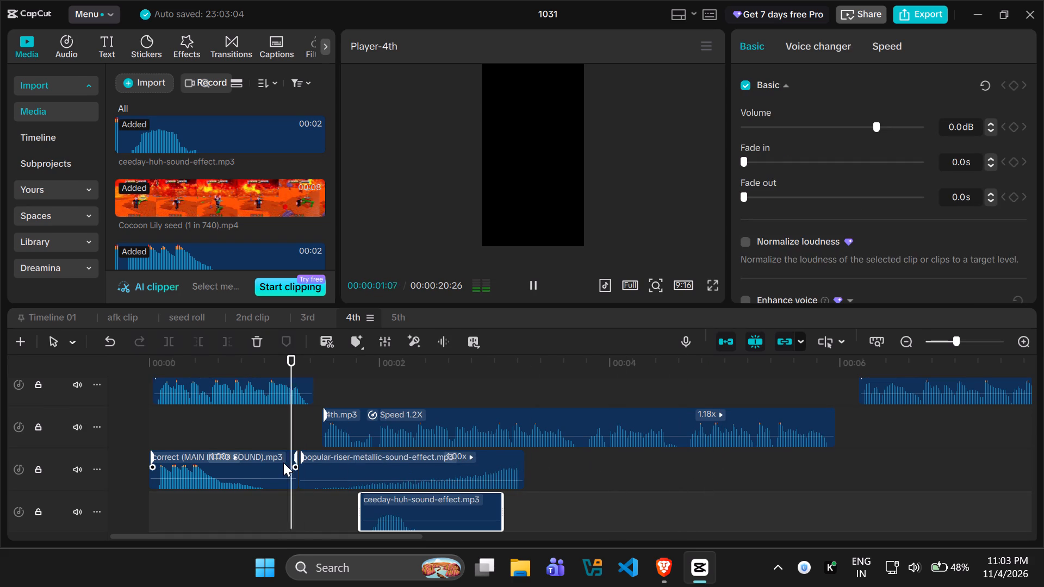
key(space)
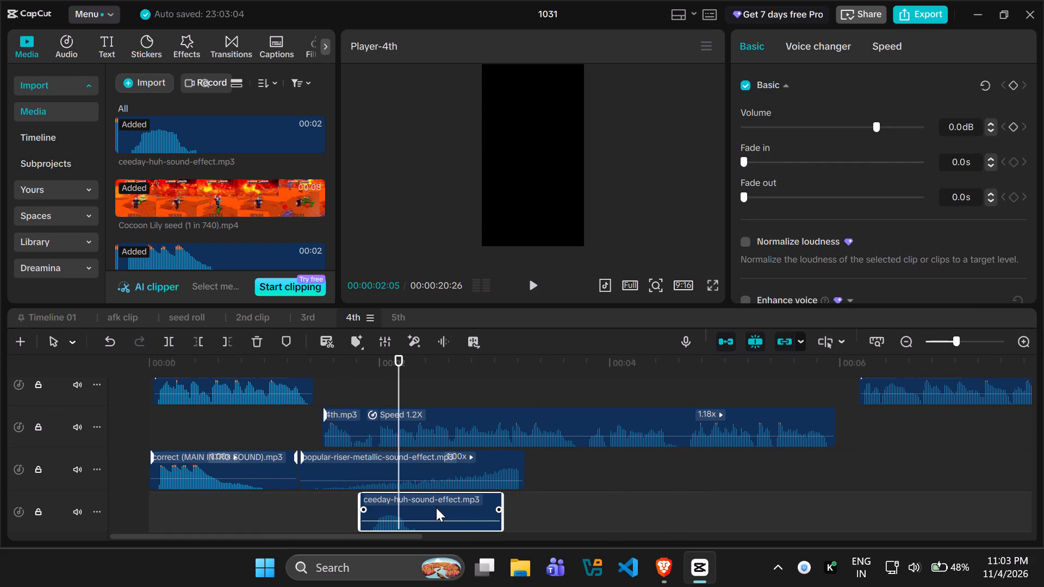
Shift the huh effect along its track to start at about 00:02:25 under the second voice-over piece, listening to its timing.
drag(437, 508, 493, 508)
key(space)
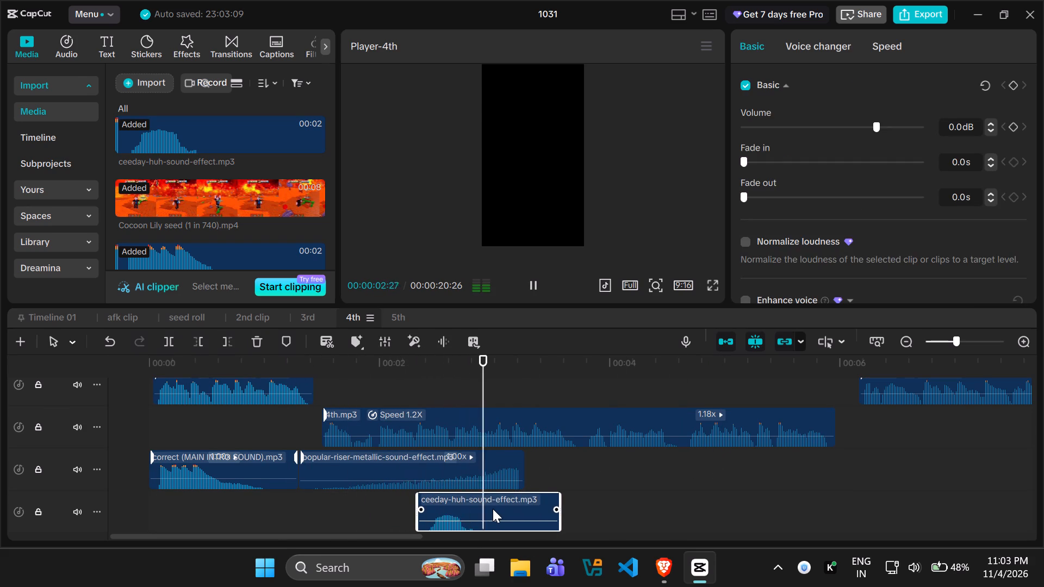
drag(493, 509, 565, 508)
drag(565, 508, 560, 508)
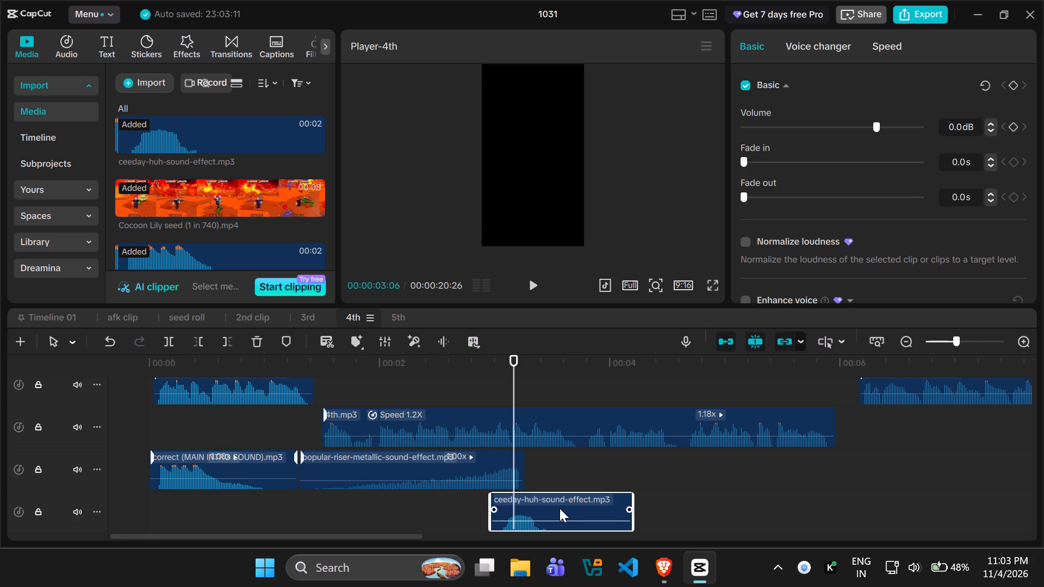
drag(560, 508, 557, 508)
drag(557, 508, 551, 510)
key(space)
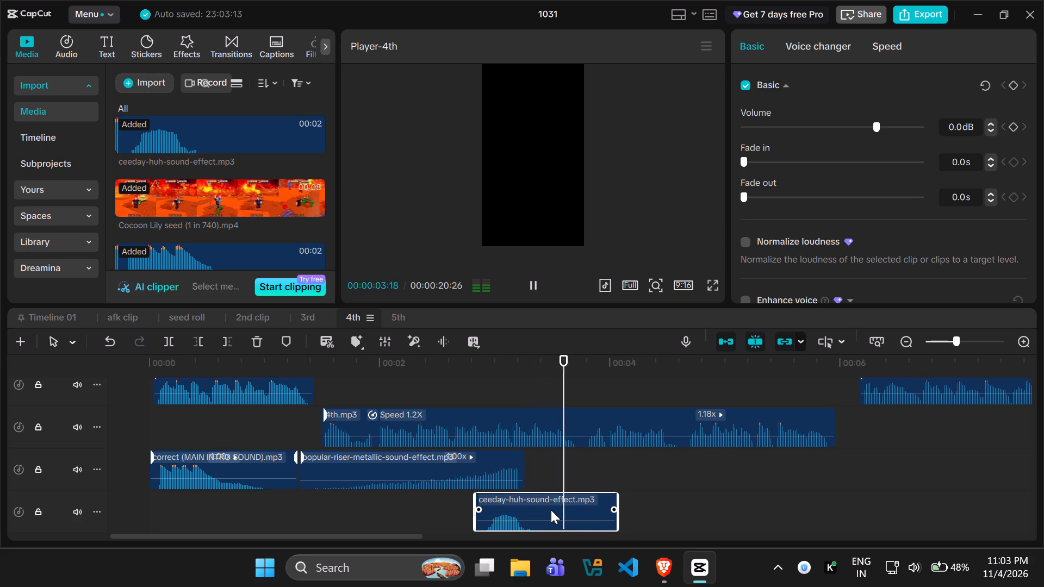
key(space)
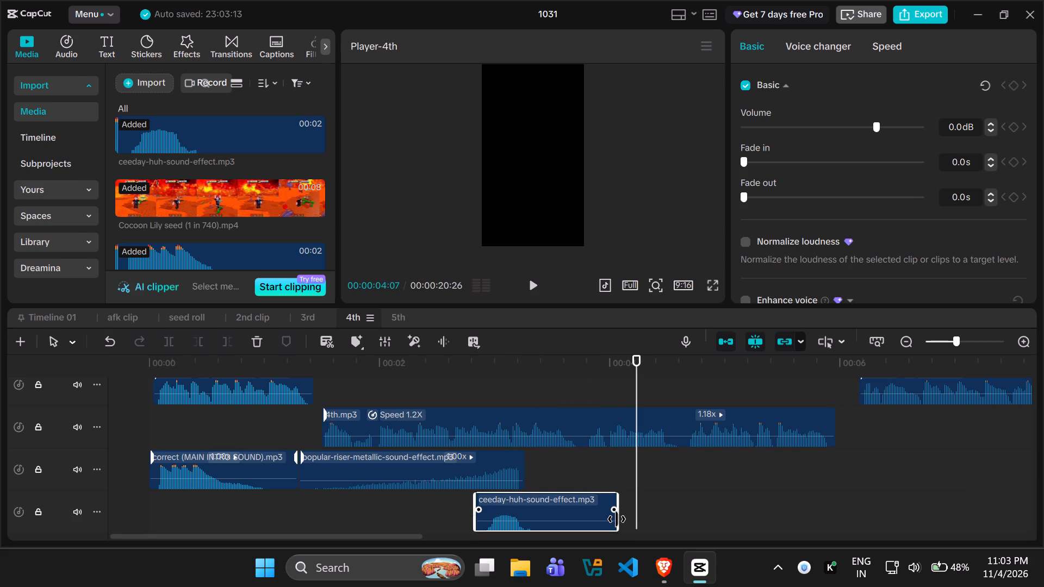
Trim the silent tail off the huh effect so it ends at about 00:03:15, and replay the timeline from the start.
drag(617, 519, 550, 519)
key(space)
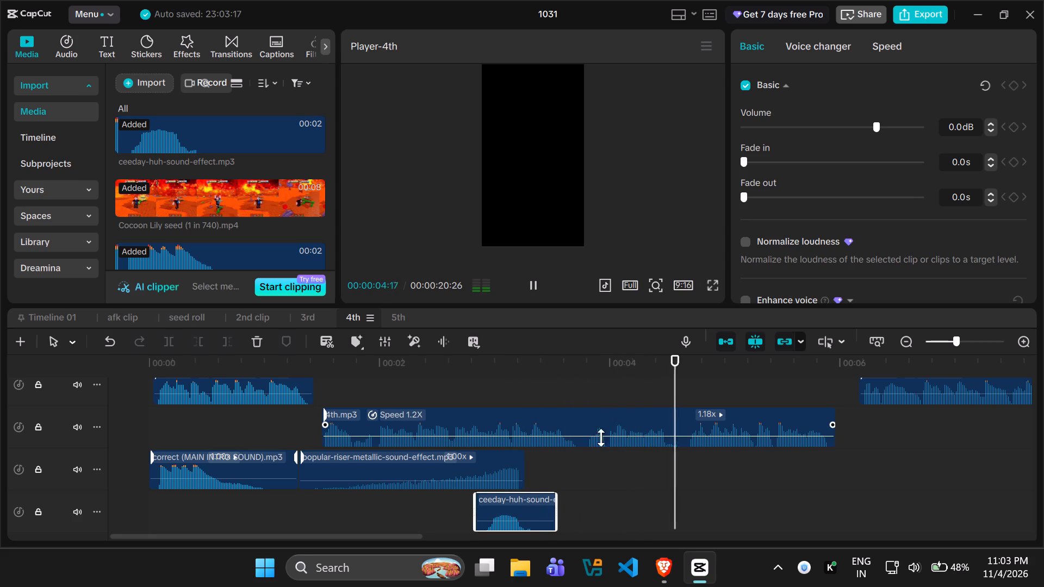
drag(756, 472, 743, 470)
drag(742, 470, 0, 466)
key(space)
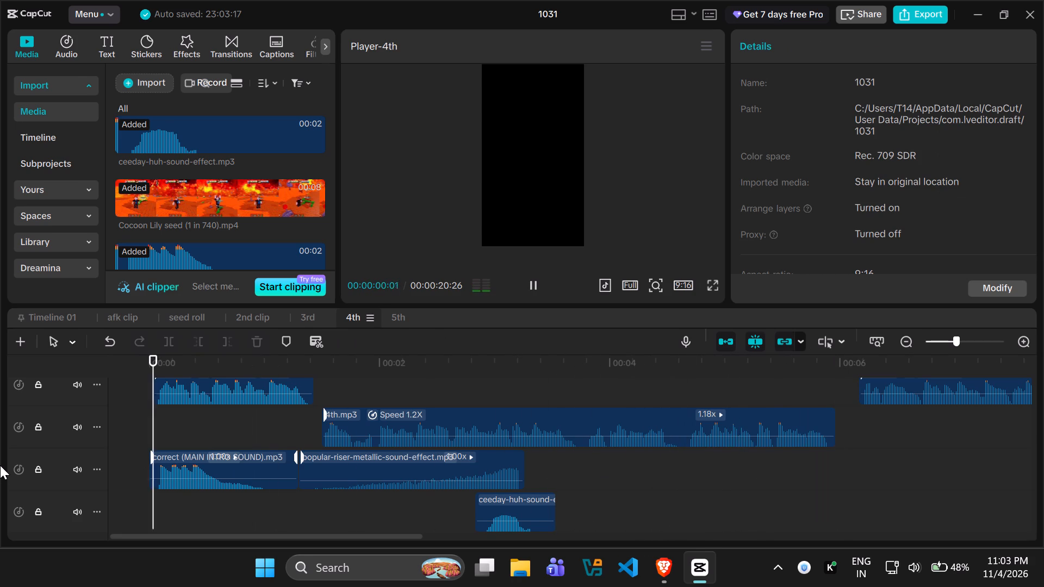
key(space)
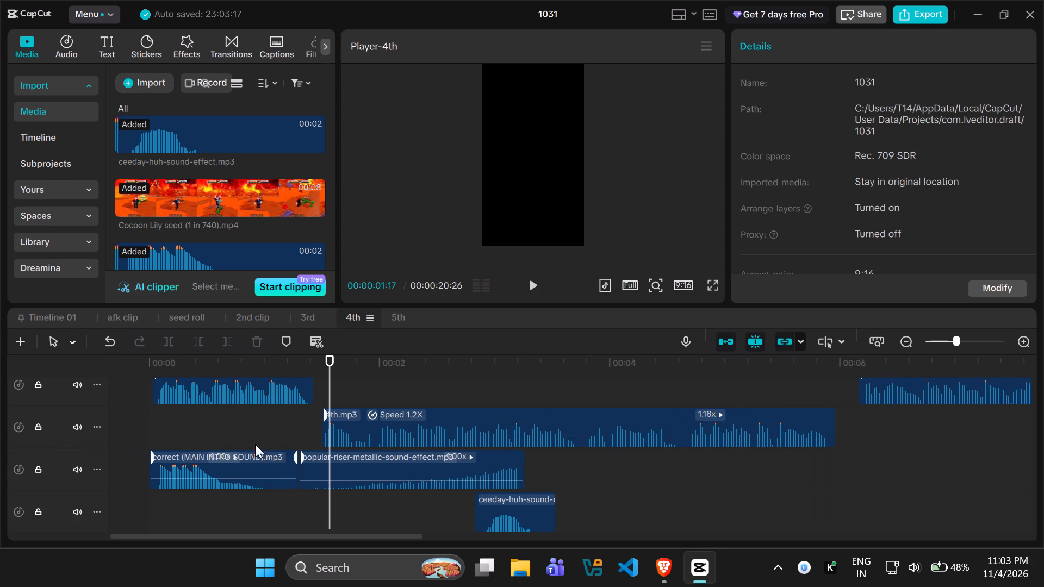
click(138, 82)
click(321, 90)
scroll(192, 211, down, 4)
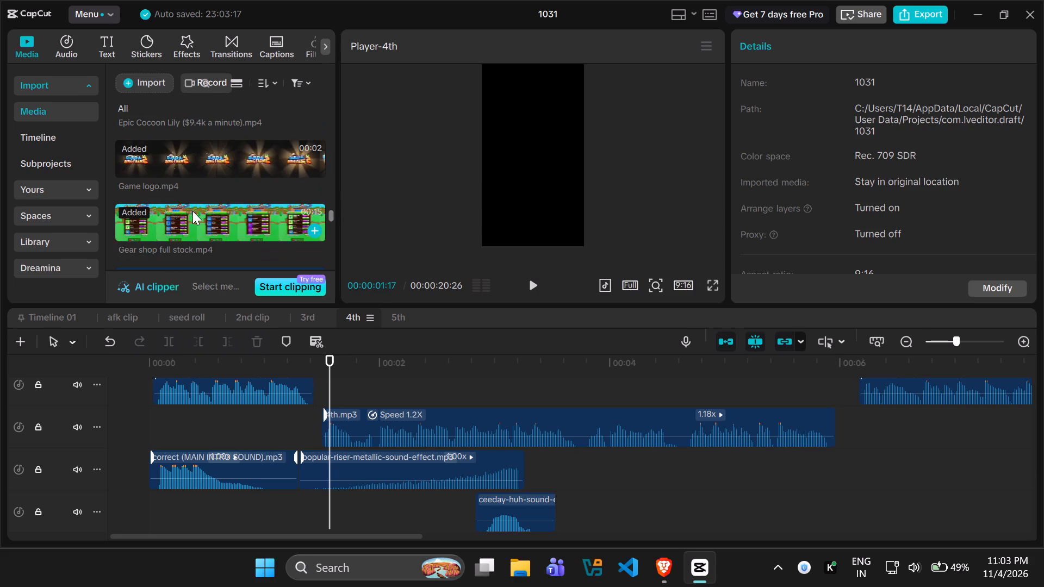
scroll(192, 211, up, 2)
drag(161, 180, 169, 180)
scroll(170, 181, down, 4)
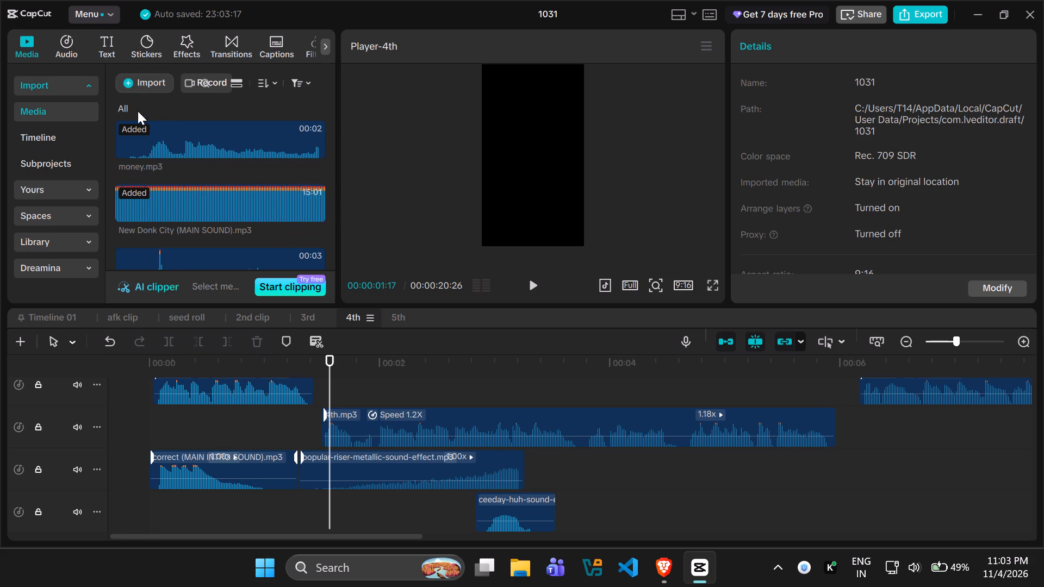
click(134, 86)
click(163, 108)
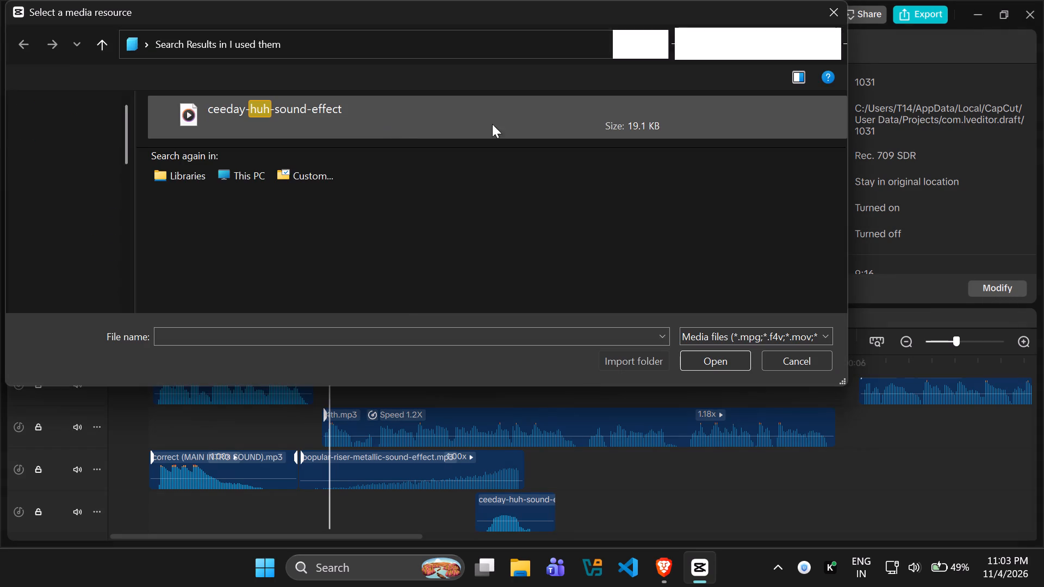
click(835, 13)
Add punch filler.mp3 from the project media on the huh effect's track and shift it to start with the third voice-over piece.
scroll(213, 177, down, 4)
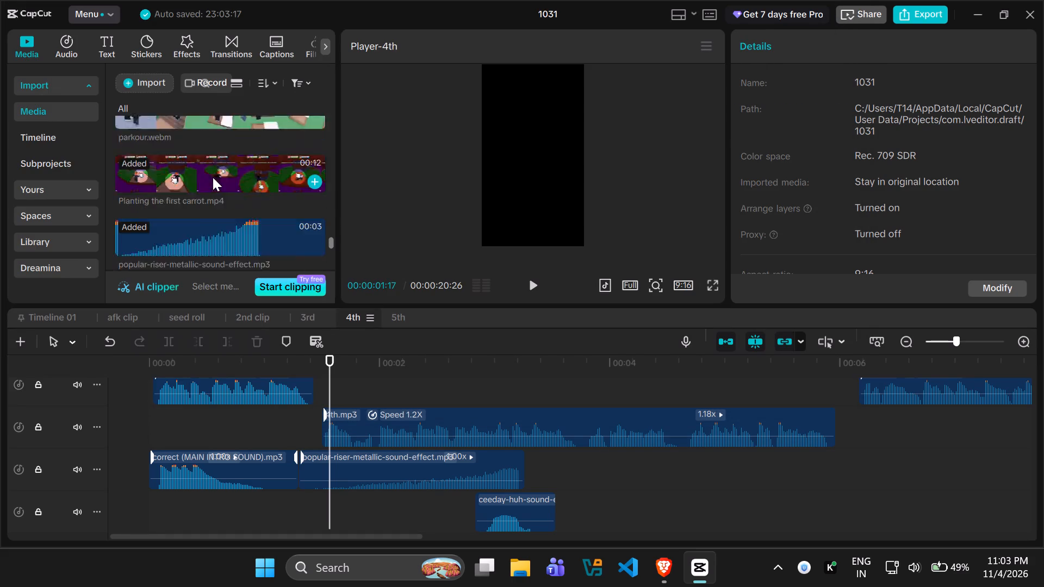
scroll(213, 177, down, 6)
scroll(213, 178, up, 1)
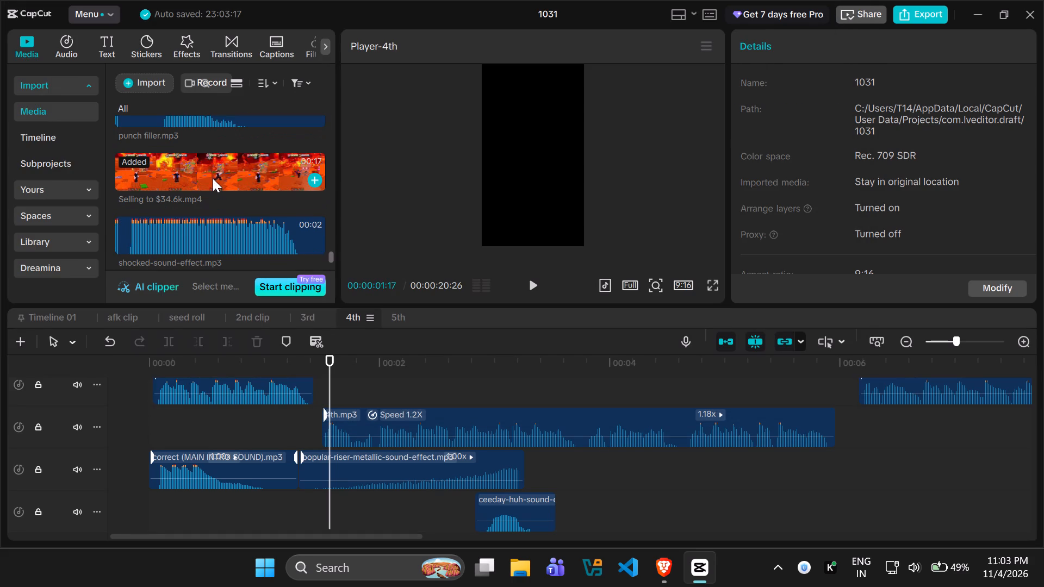
drag(181, 129, 244, 156)
drag(223, 122, 552, 449)
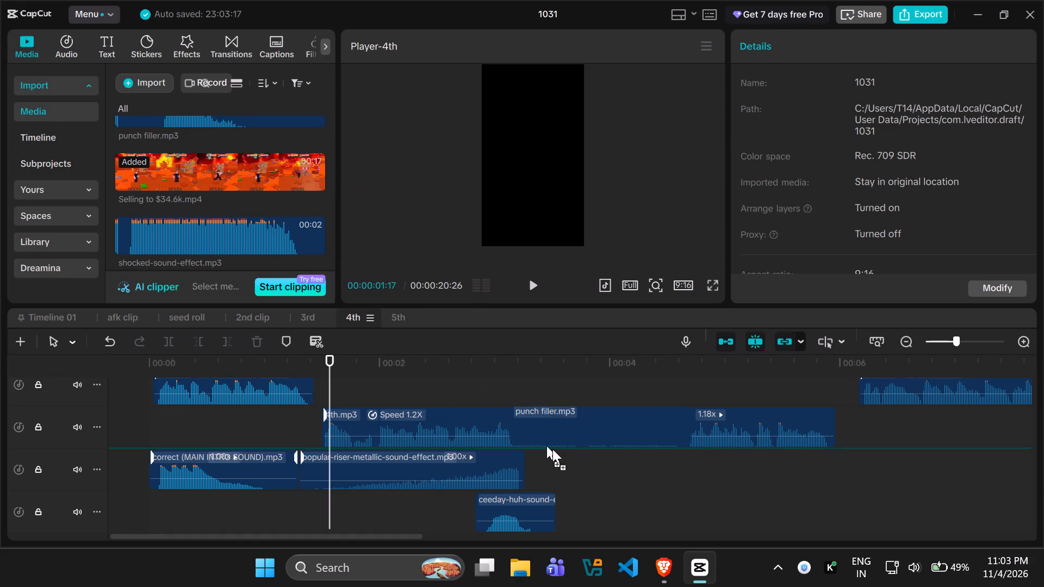
drag(552, 449, 605, 506)
key(space)
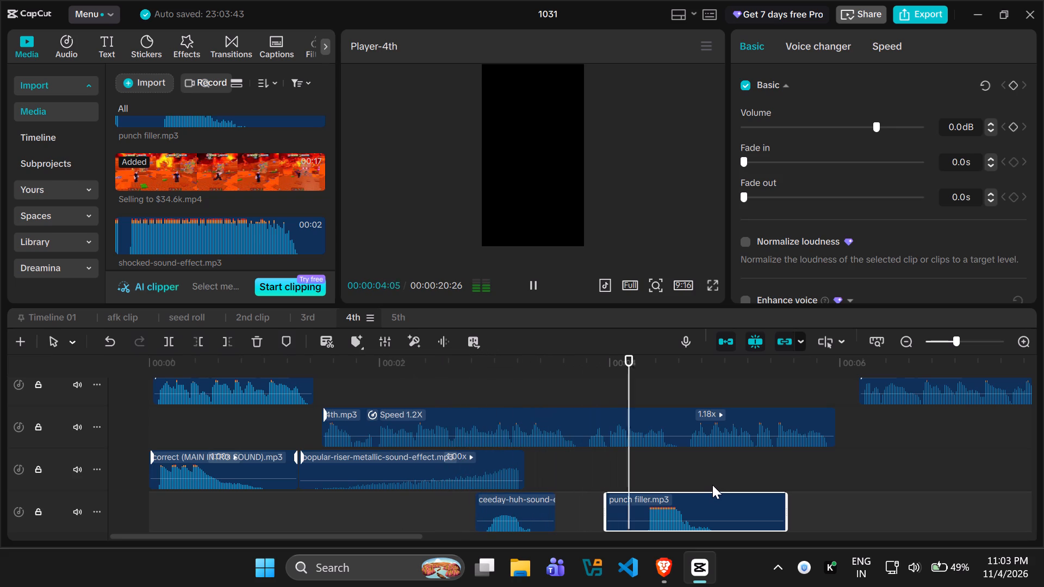
key(space)
drag(695, 511, 726, 508)
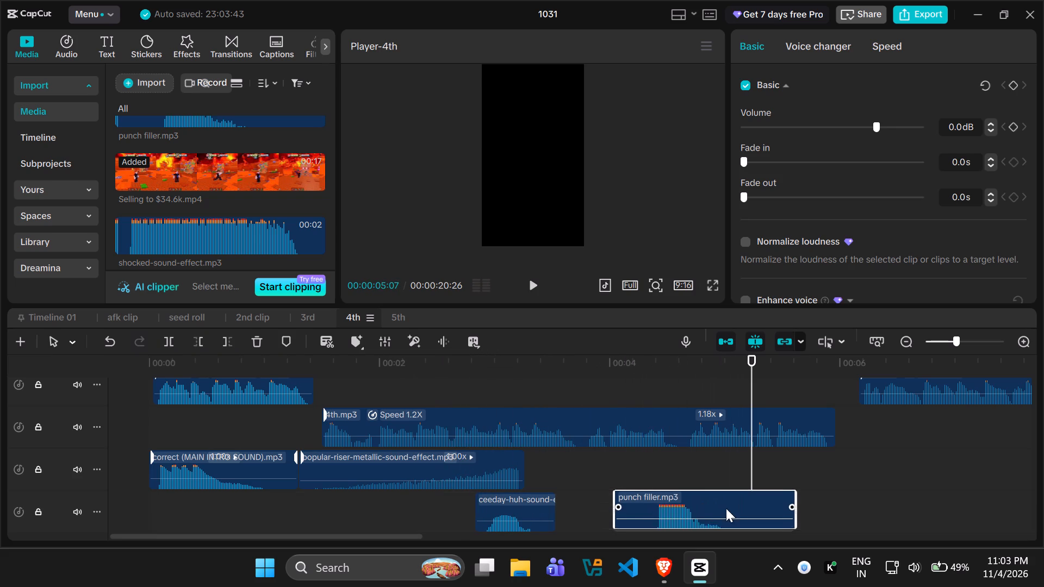
drag(726, 508, 945, 515)
Lower the punch effect's volume to -8.9 dB and listen on through the third voice-over piece.
drag(848, 130, 836, 129)
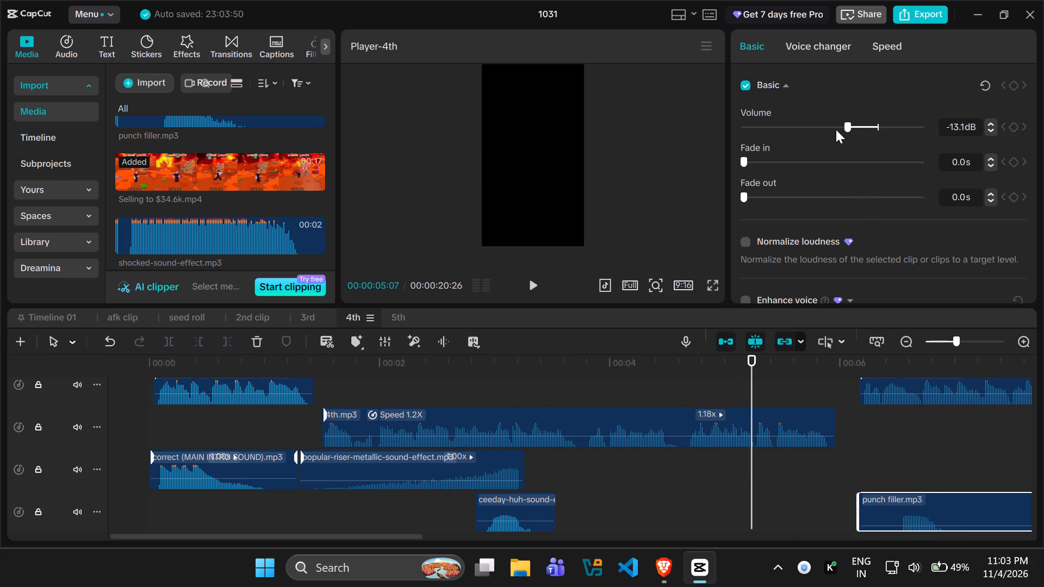
drag(836, 129, 854, 129)
key(space)
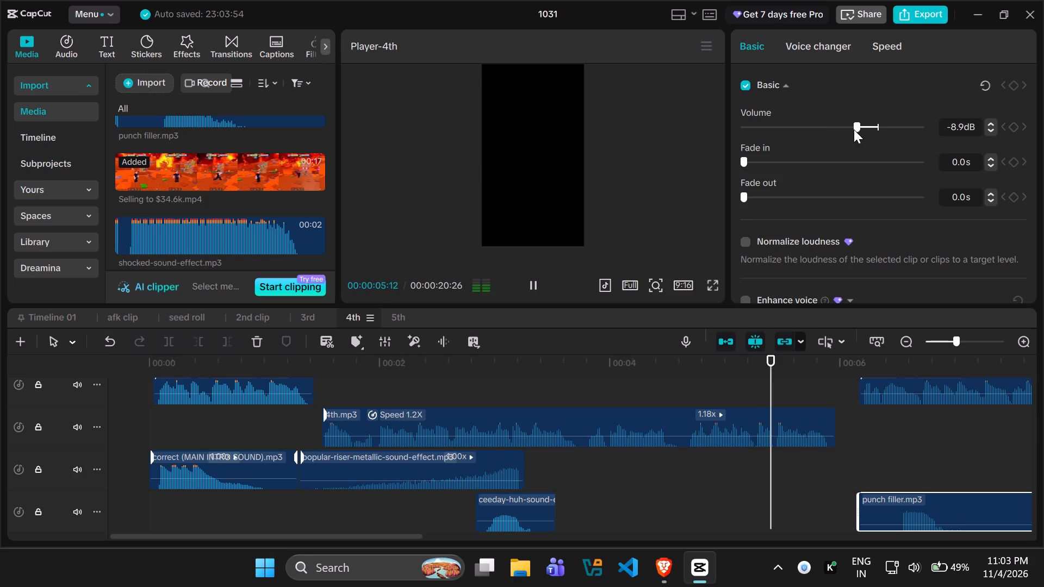
key(space)
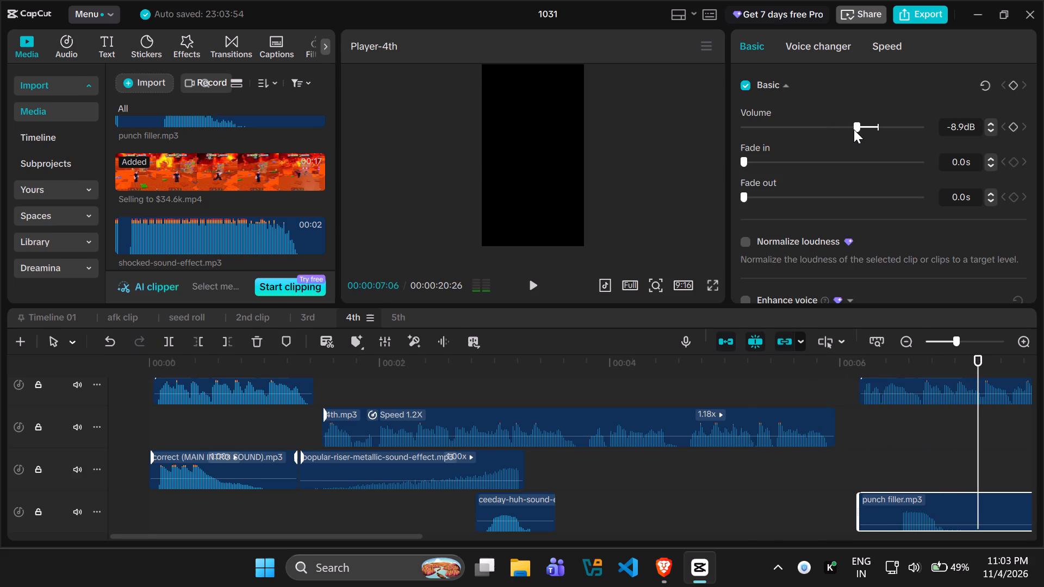
key(space)
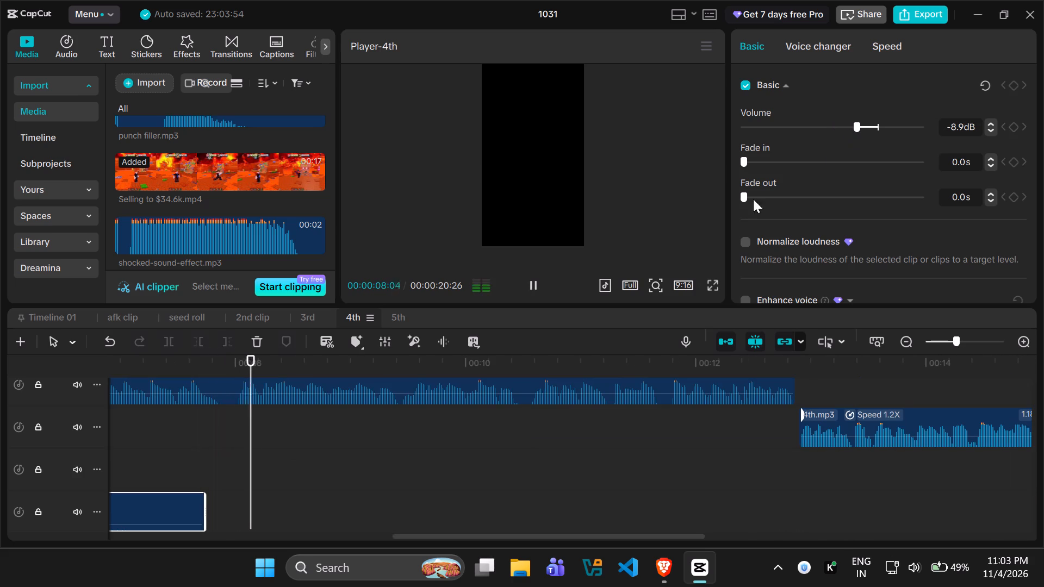
key(space)
Move the punch effect past the 8-second mark and trim the silence off both its ends.
drag(164, 507, 432, 494)
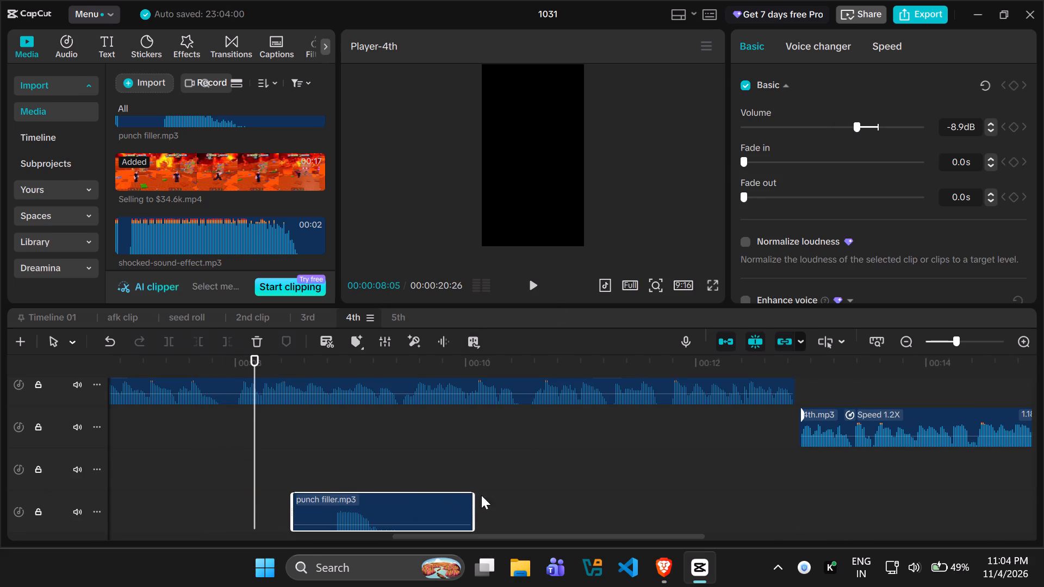
drag(473, 499, 377, 499)
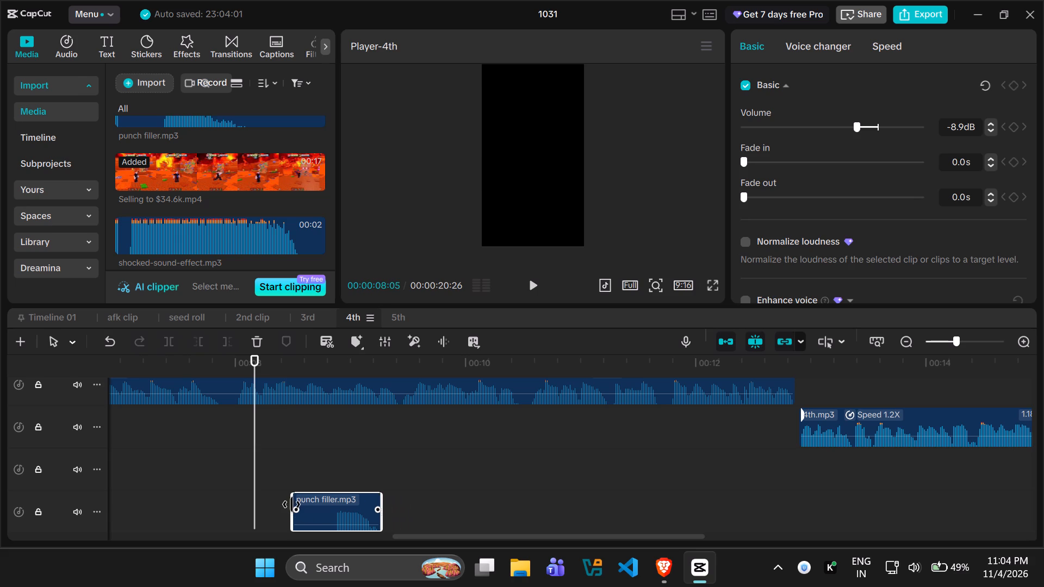
click(293, 504)
drag(290, 502, 323, 502)
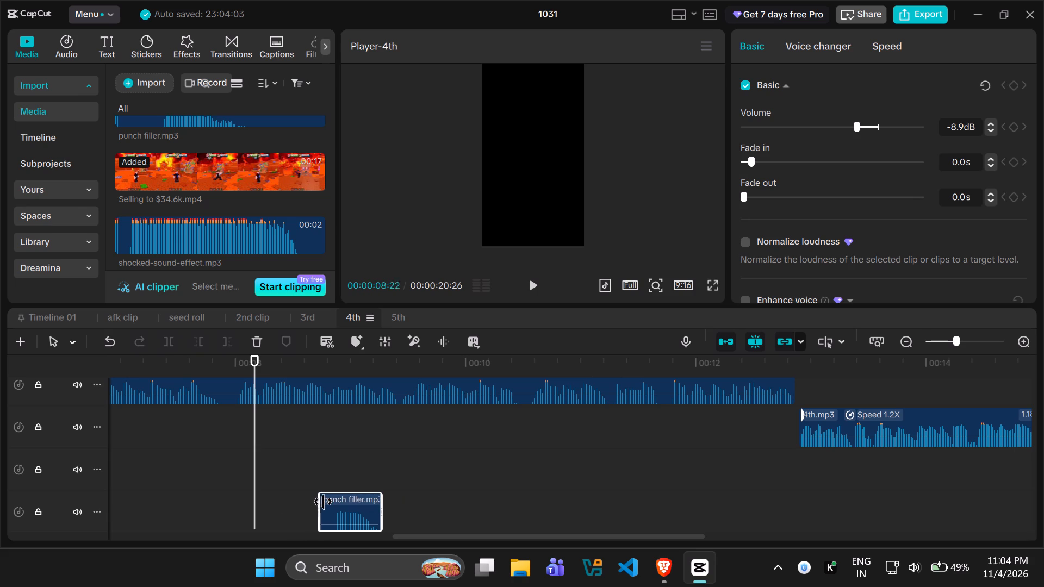
drag(323, 502, 327, 502)
Copy the trimmed punch effect, shift it along its track to start at about 00:09:05, and listen to the voice-over around it.
key(ctrl+c)
drag(351, 506, 284, 506)
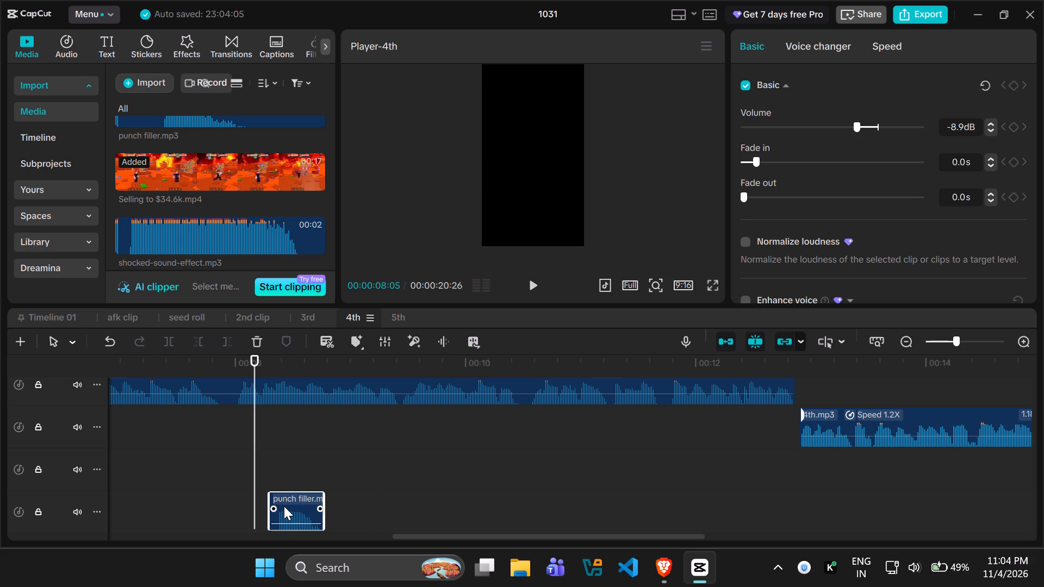
drag(284, 506, 263, 506)
key(space)
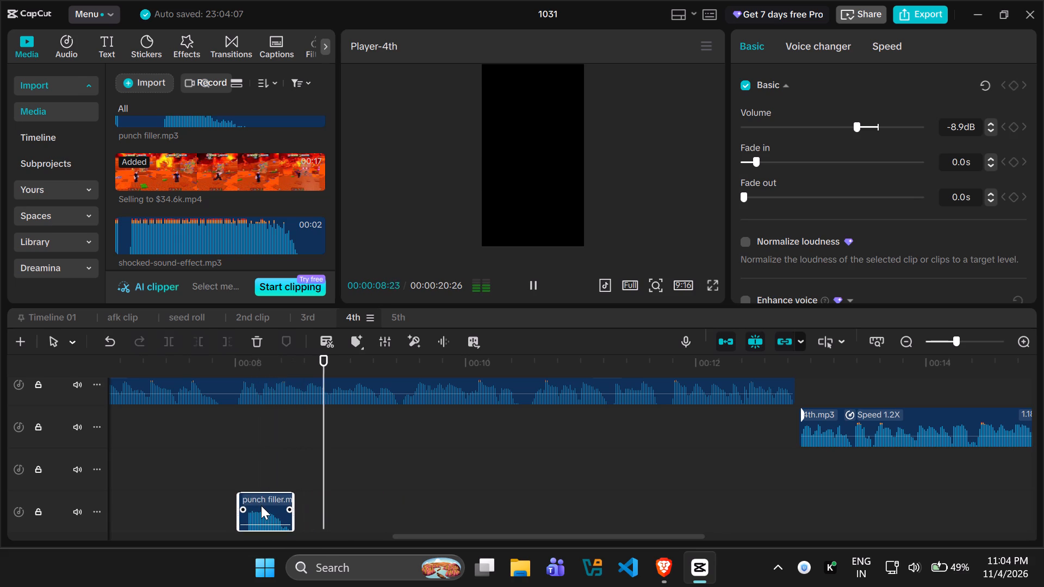
drag(261, 505, 395, 496)
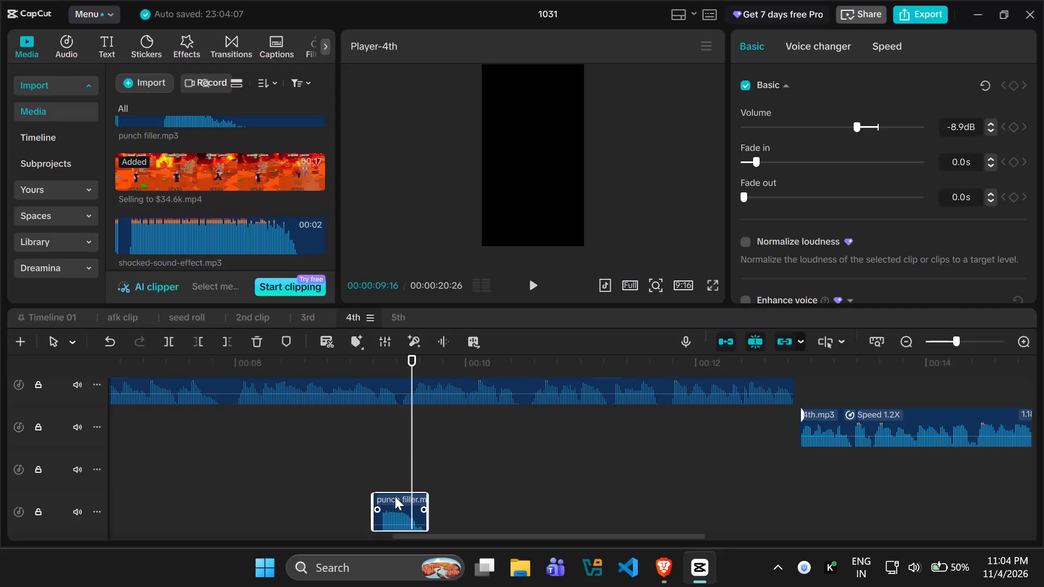
key(ctrl+c)
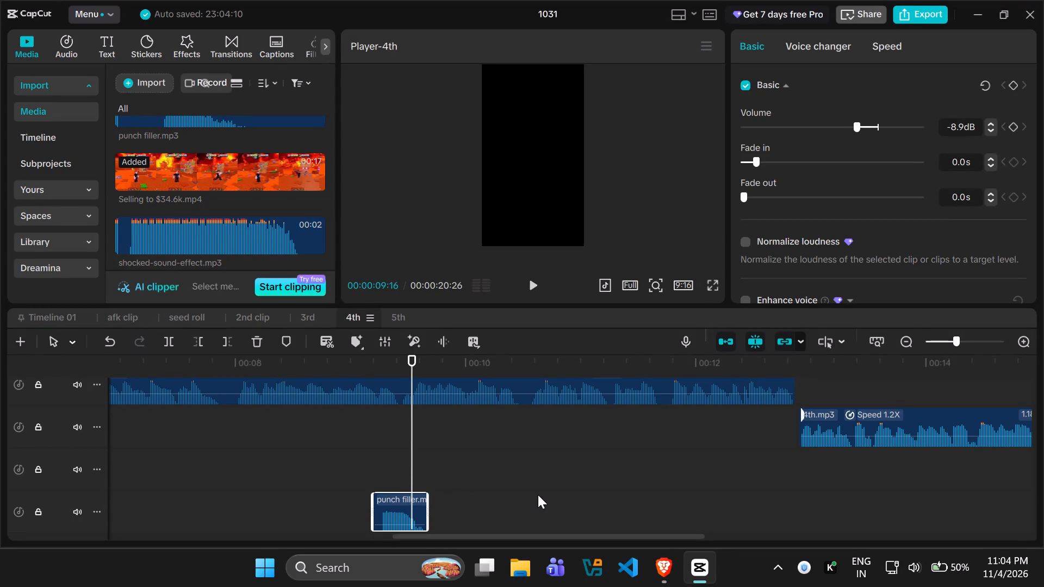
key(space)
key(space)
Search the "I used them" folder for taco and import the Taco Bell sound into the project.
click(137, 83)
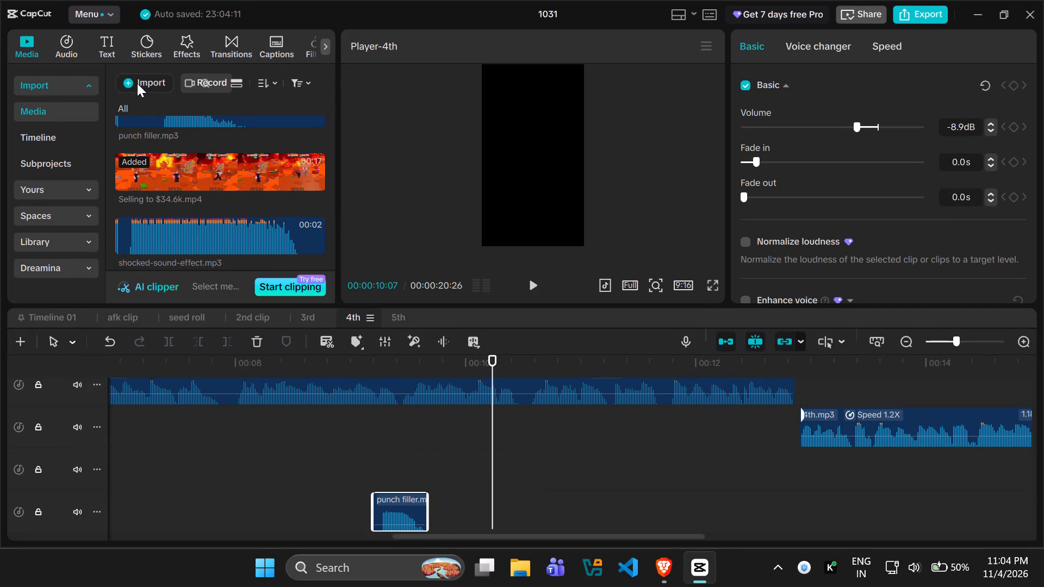
click(172, 108)
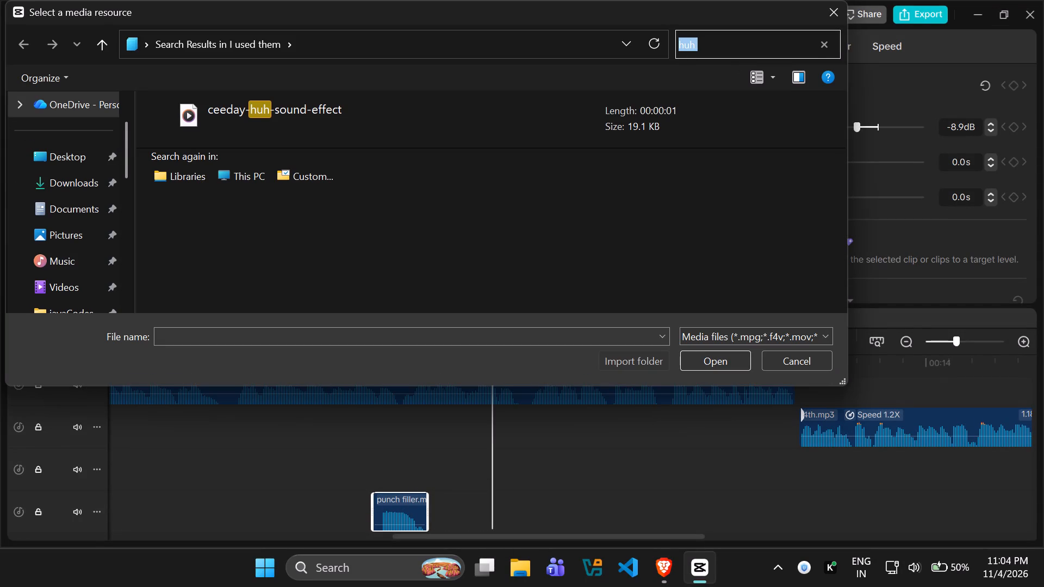
click(818, 48)
click(733, 44)
text(tac)
key(o)
key(Return)
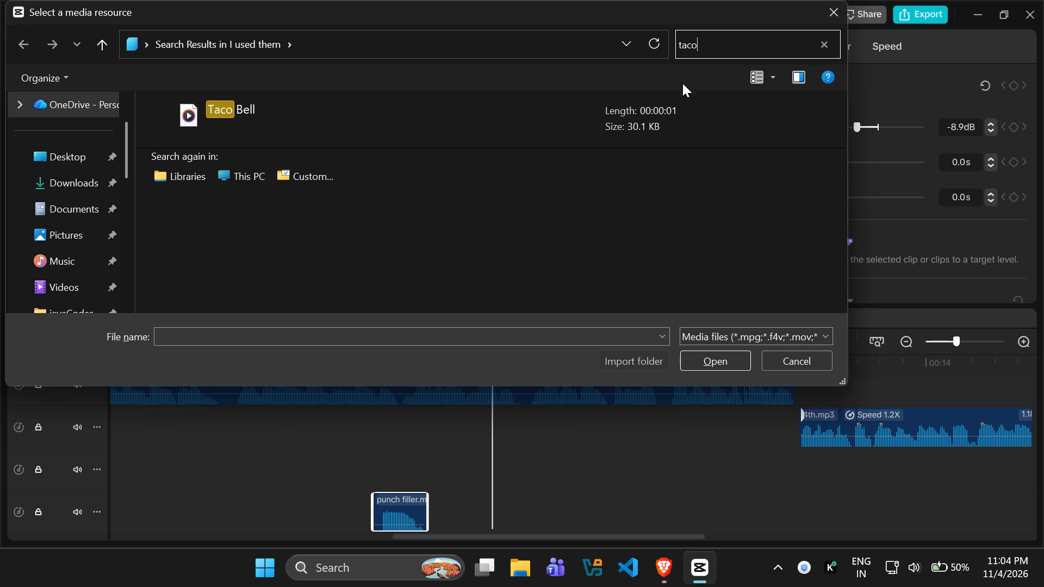
click(664, 105)
click(715, 363)
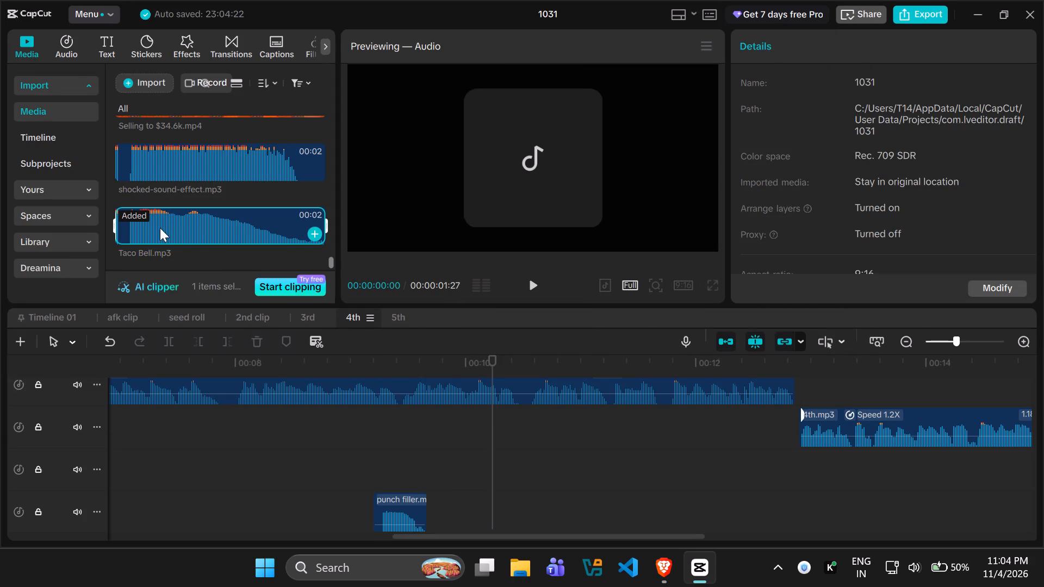
Add Taco Bell.mp3 after the punch effect on the same track, starting at about 00:10.
drag(160, 228, 463, 504)
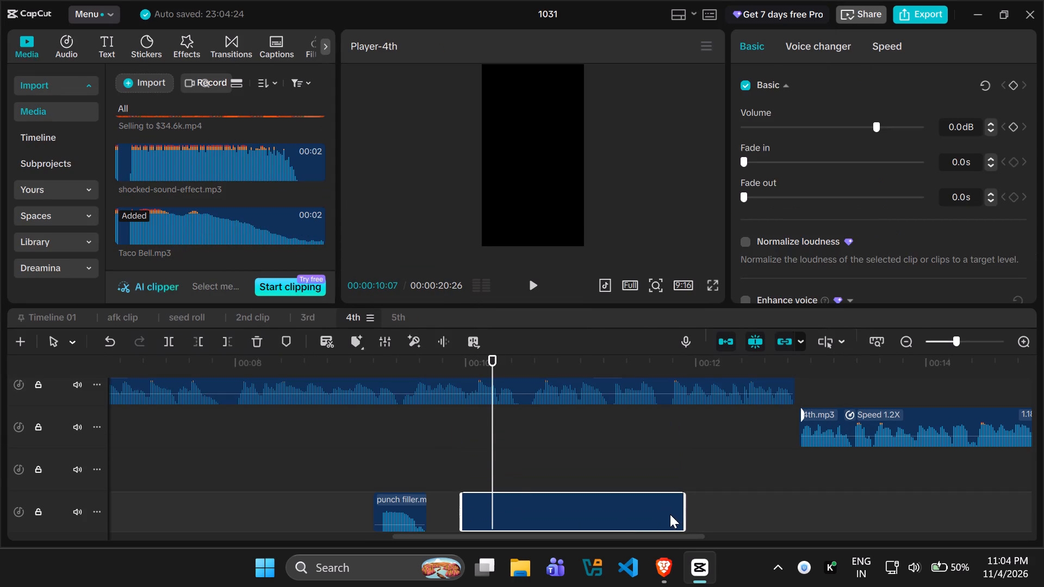
Trim the silent tail off Taco Bell.mp3 and lower its volume to -4.2 dB, listening to it against the voice-over.
drag(682, 509, 660, 509)
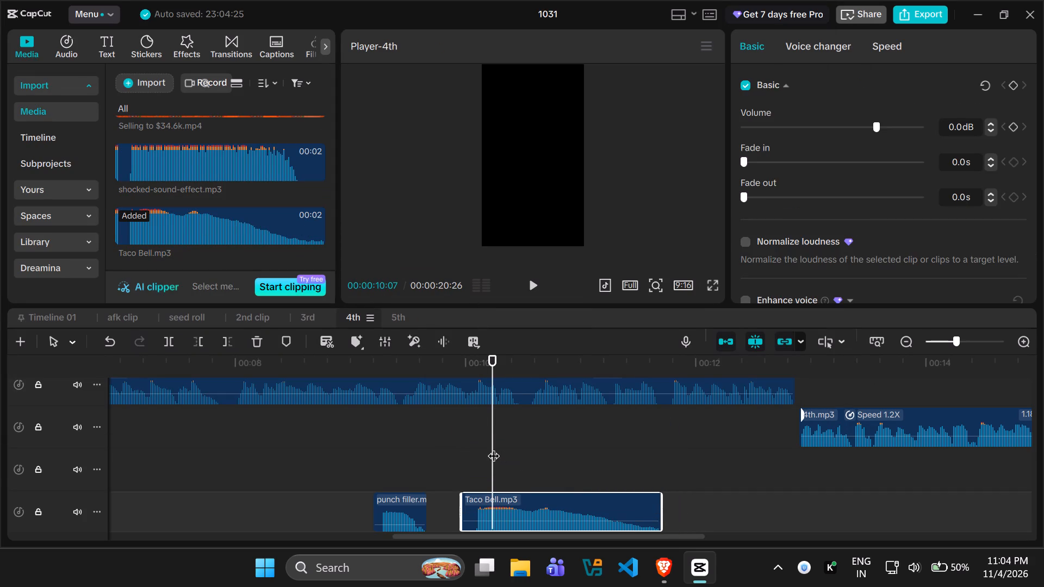
drag(490, 447, 448, 447)
key(space)
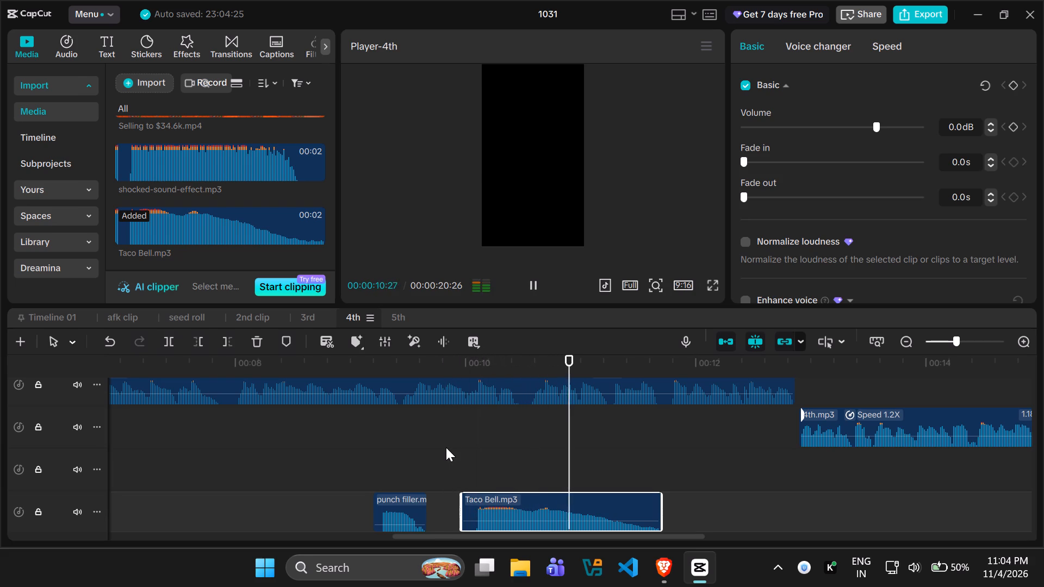
key(space)
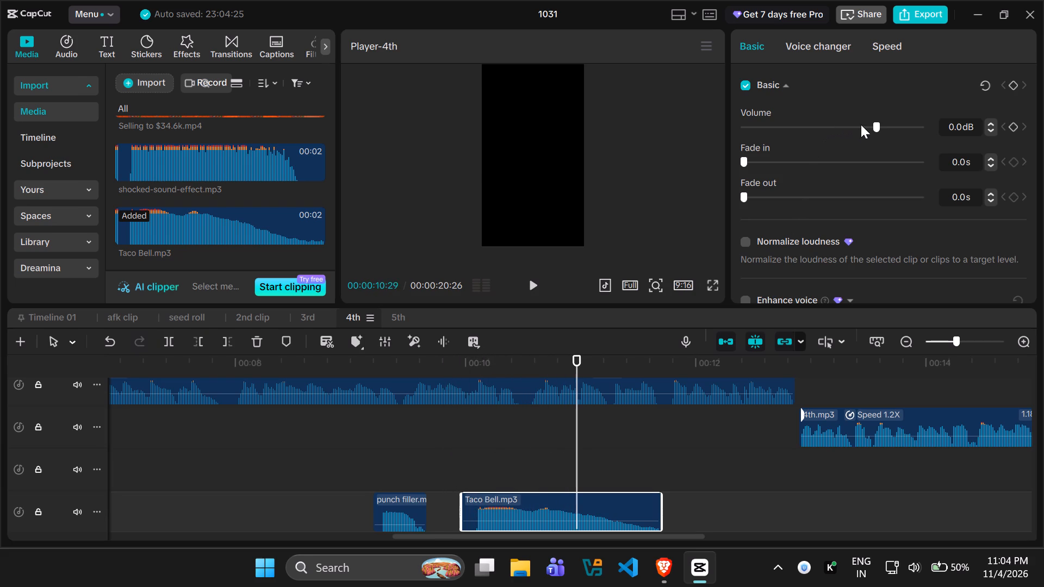
click(861, 125)
key(space)
key(space)
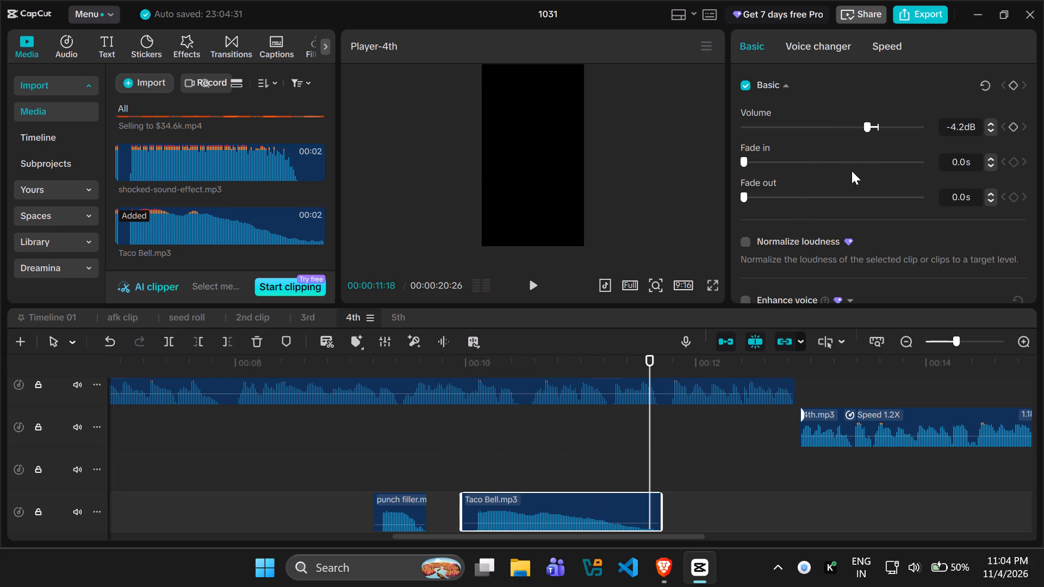
key(space)
key(space)
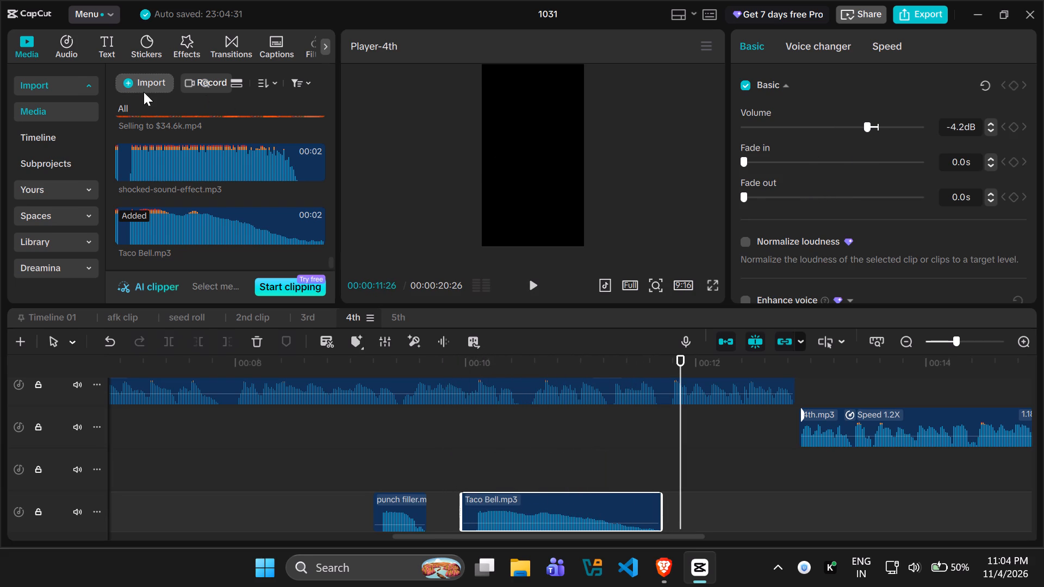
Add the project's money.mp3 on the track above Taco Bell.mp3, starting at about 00:11:10, and play through that part.
scroll(184, 191, down, 2)
scroll(184, 191, up, 3)
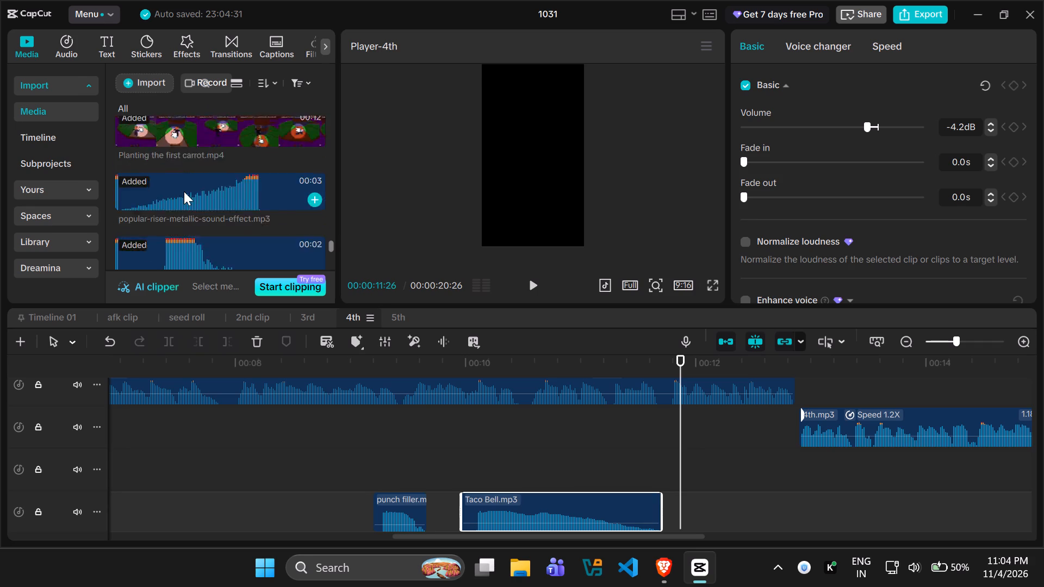
scroll(184, 191, up, 5)
scroll(184, 192, down, 1)
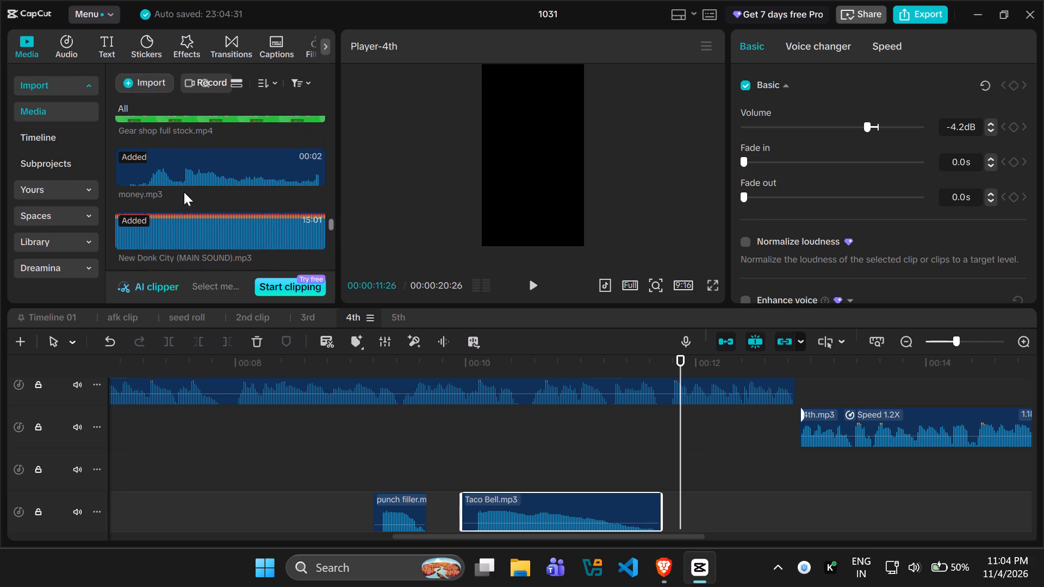
drag(171, 156, 616, 477)
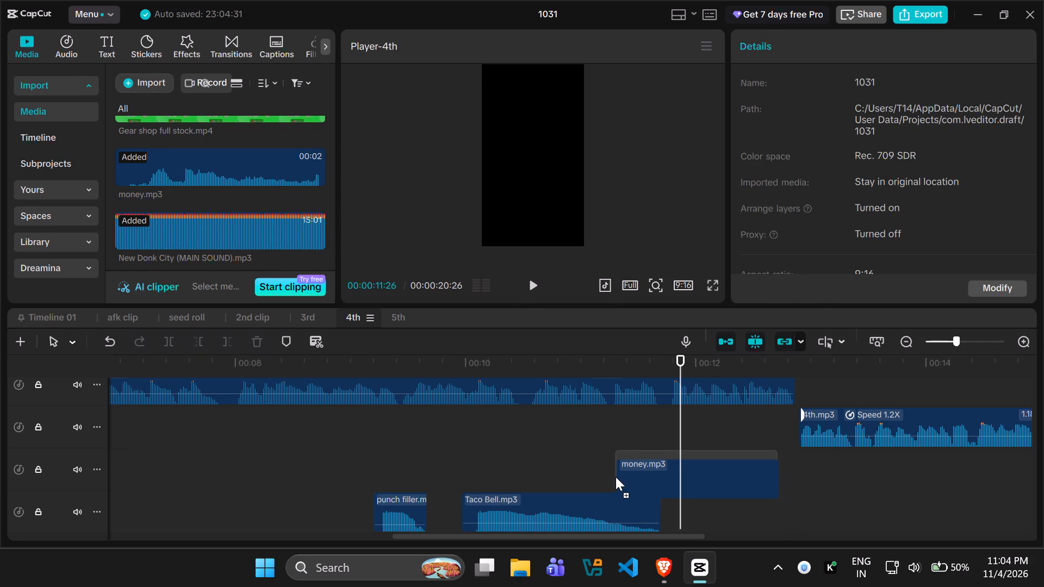
drag(616, 477, 617, 476)
drag(674, 417, 624, 417)
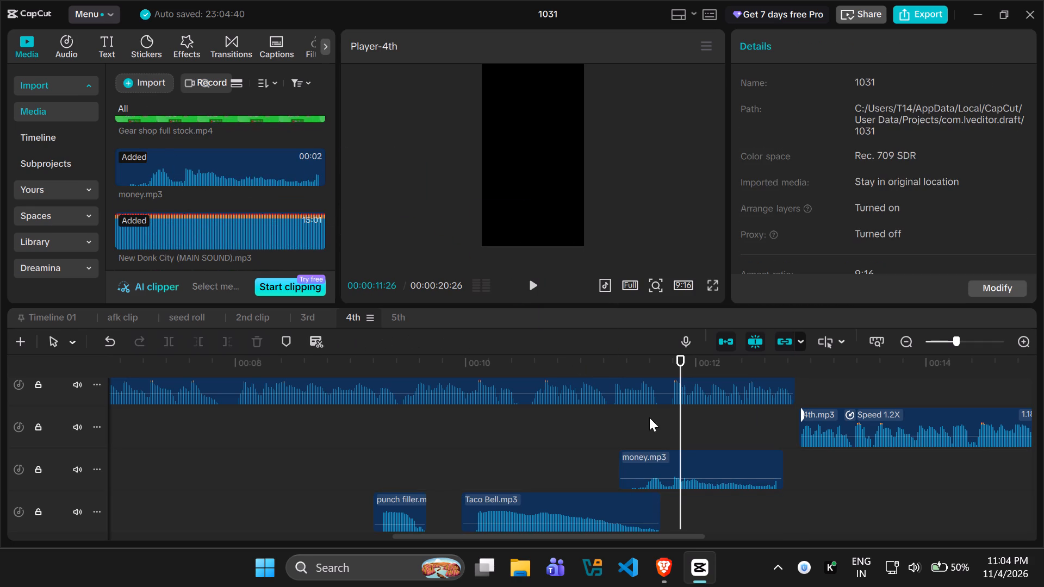
drag(616, 418, 520, 421)
key(space)
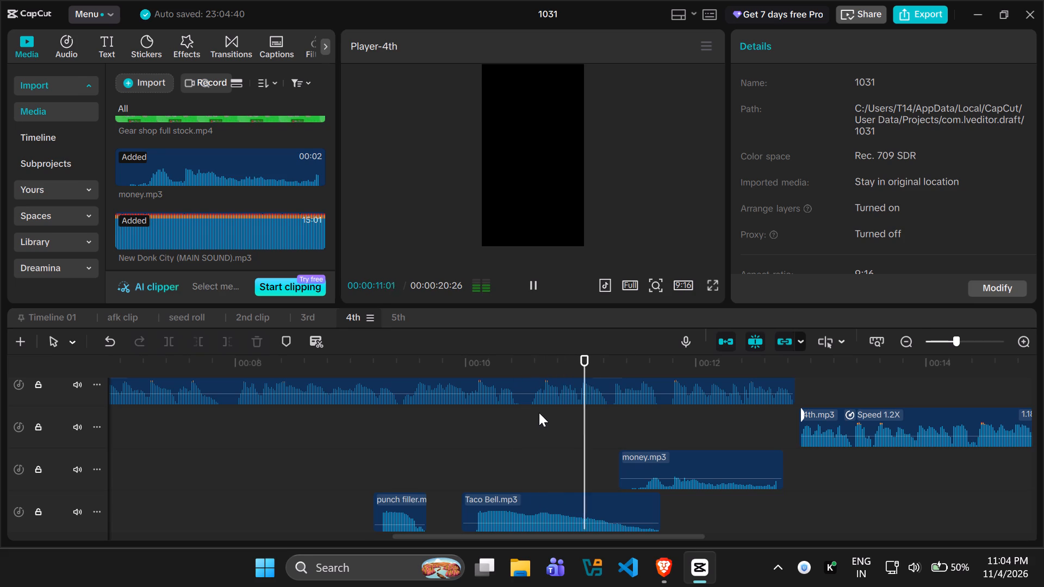
key(space)
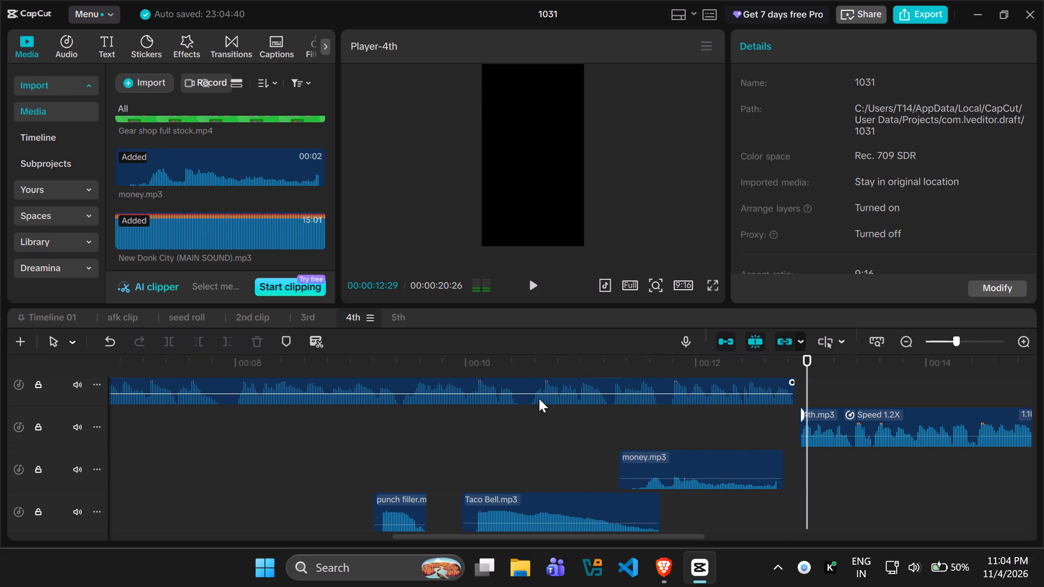
Search the "I used them" folder for anime, import the anime wow sound, and preview it.
click(133, 85)
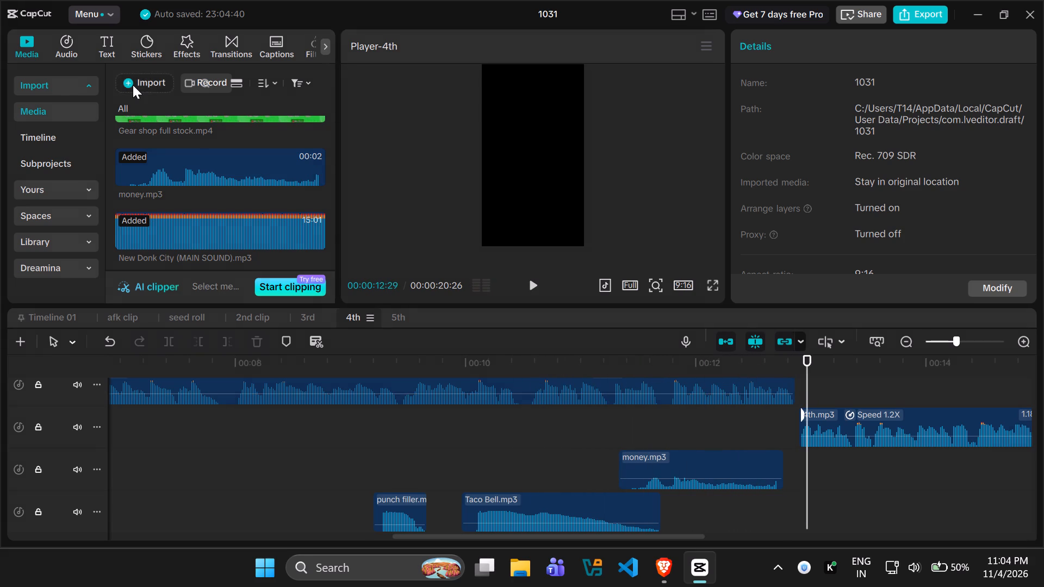
click(167, 113)
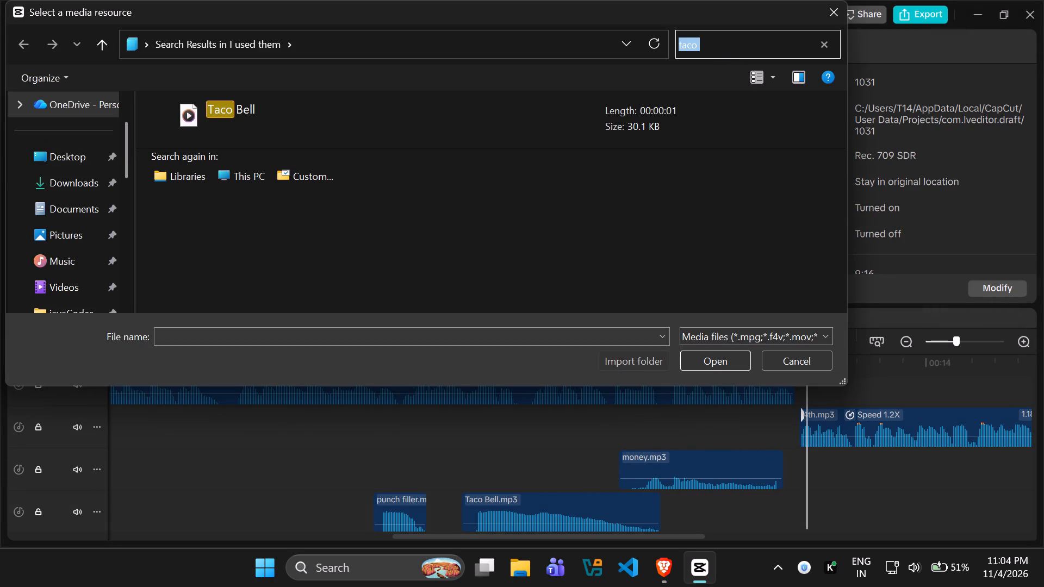
click(824, 47)
text(anime)
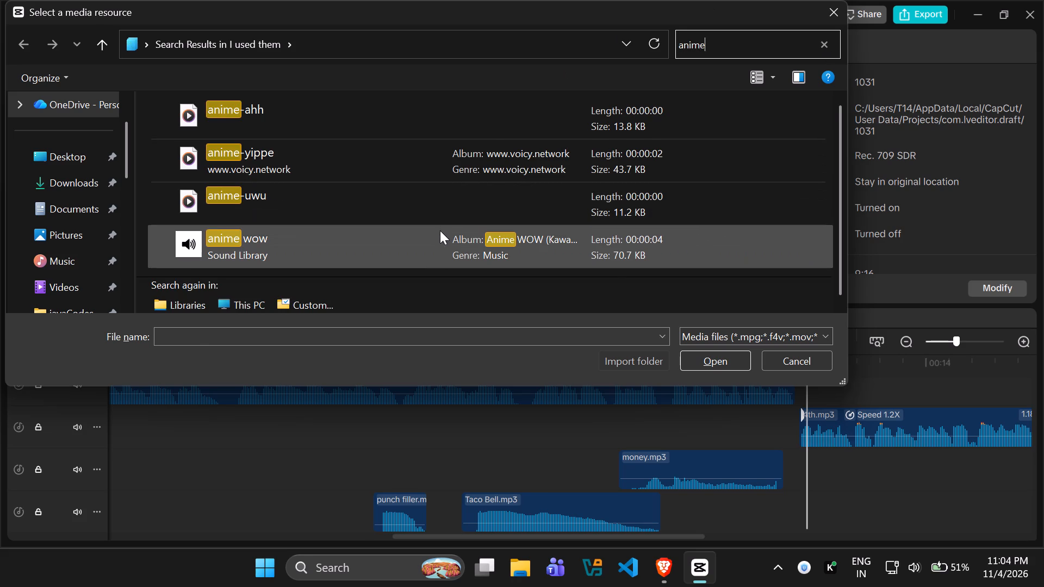
click(440, 230)
click(723, 354)
key(space)
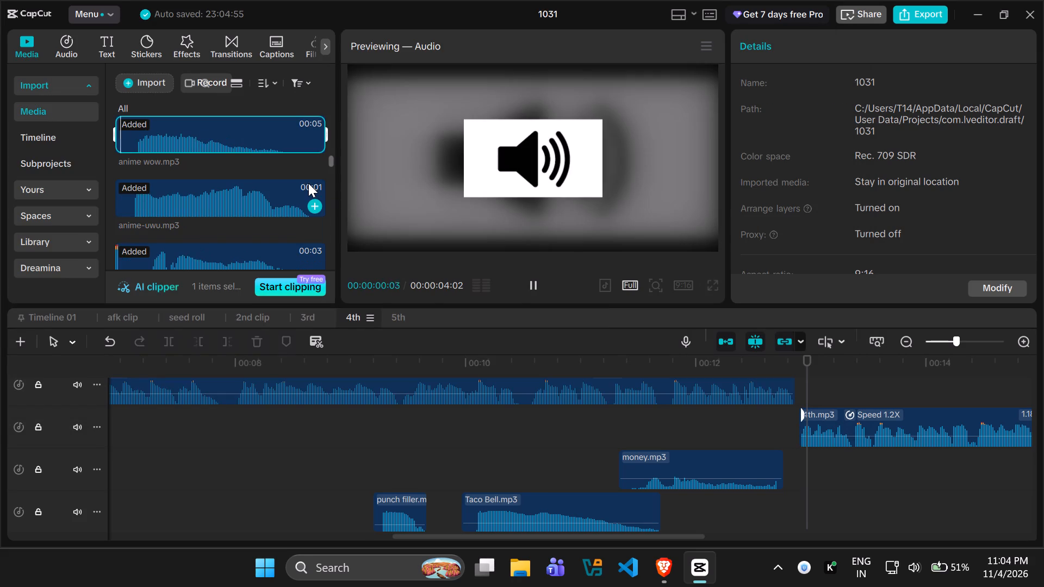
key(space)
Switch to the Brave browser, open Myinstants in a new tab, and search for wow.
click(672, 555)
click(901, 67)
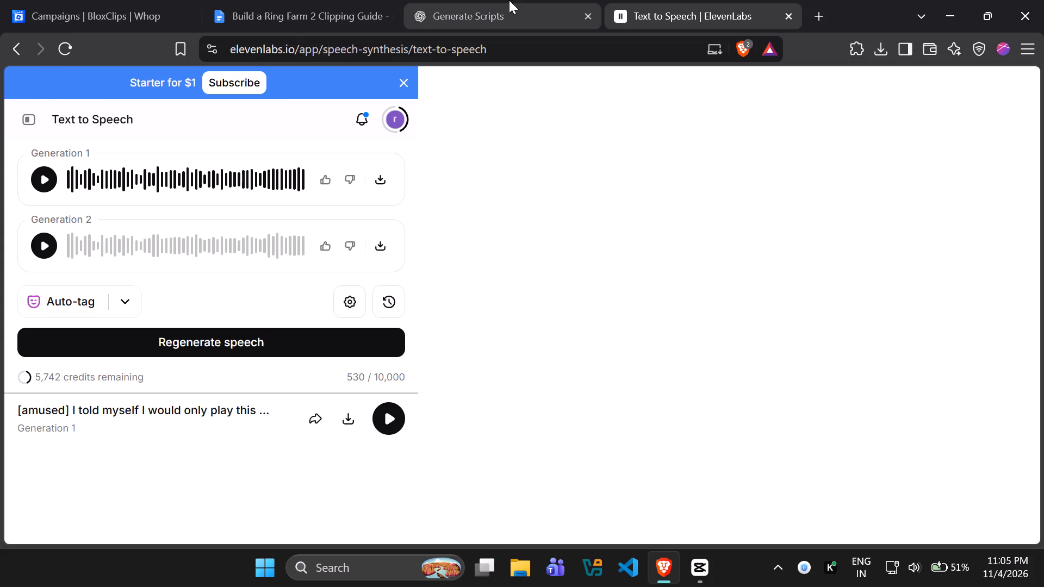
click(819, 14)
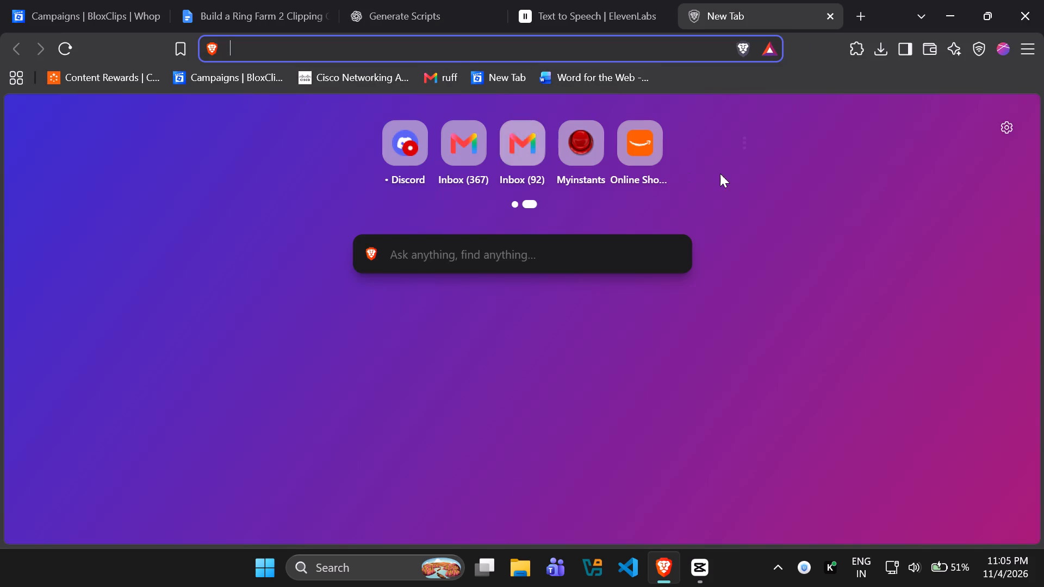
click(576, 145)
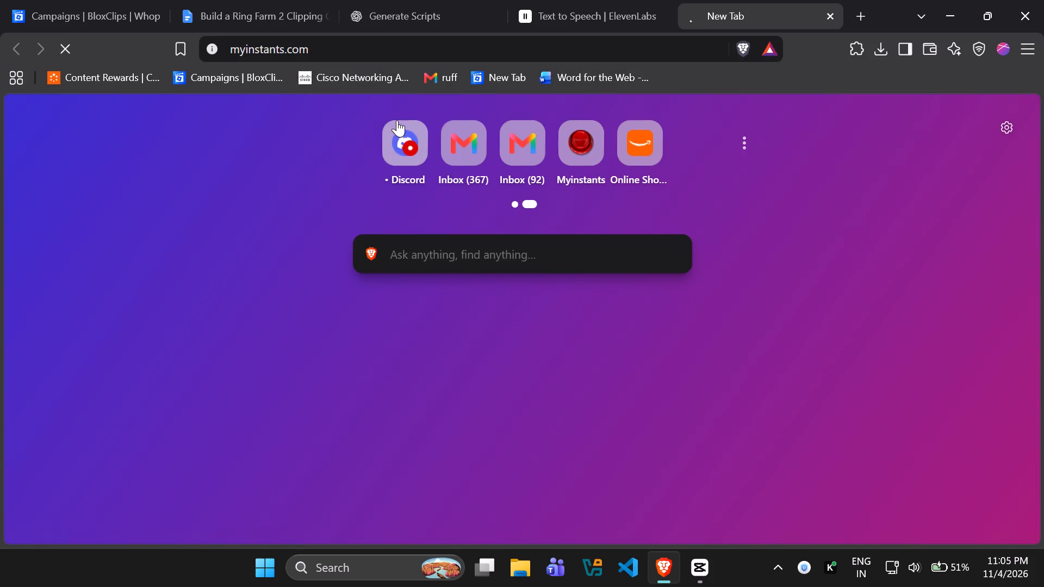
text(wow)
key(Return)
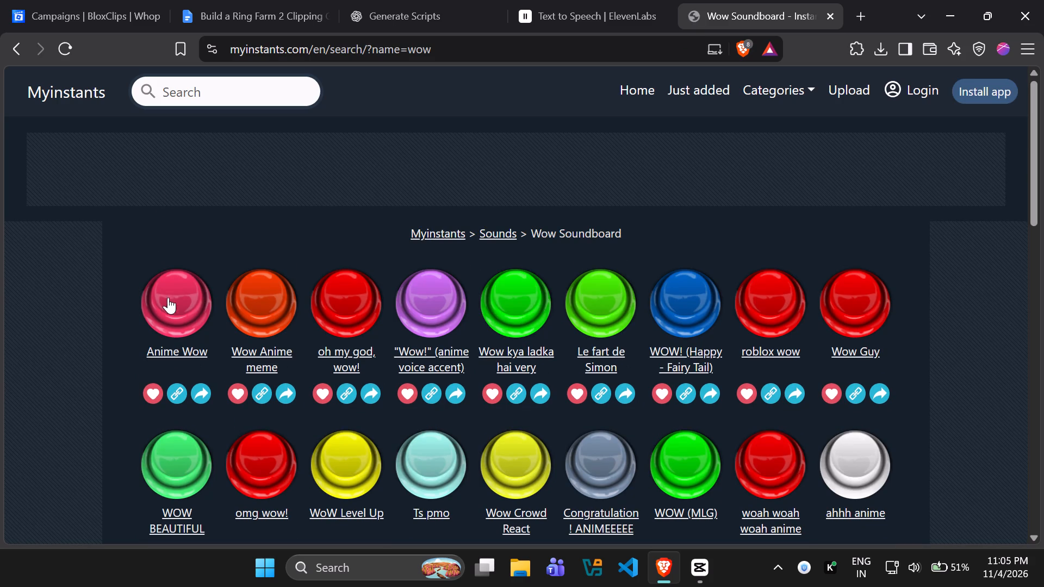
Listen to the first row of wow sounds, from Anime Wow through Wow Guy, to compare them.
click(174, 317)
click(253, 299)
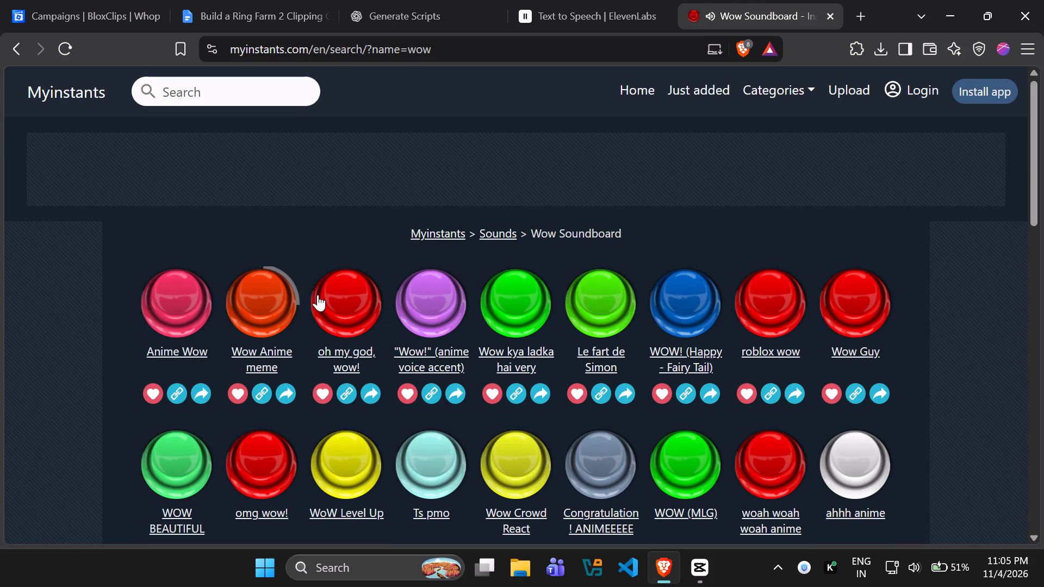
click(352, 295)
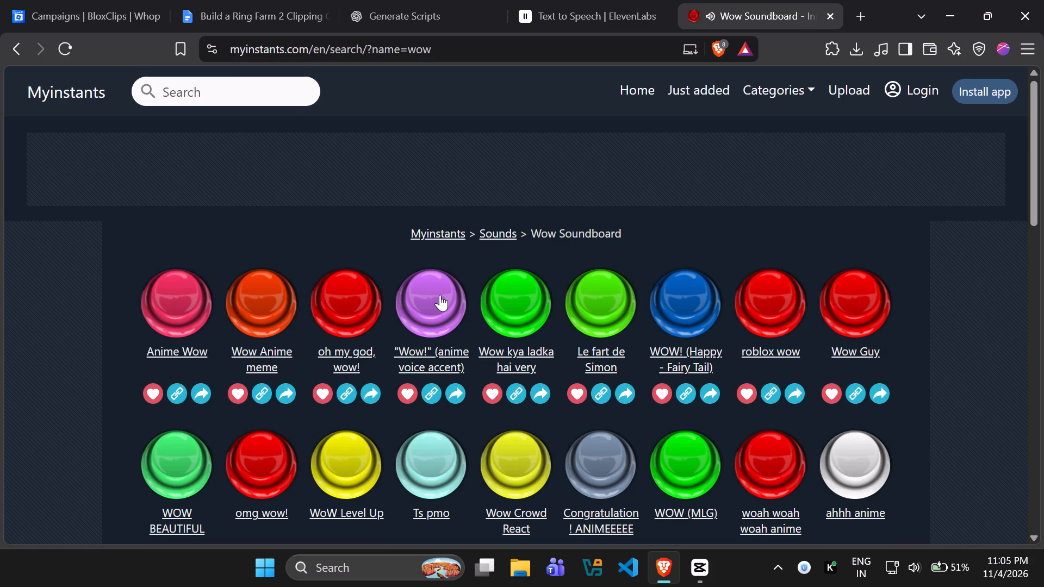
click(440, 295)
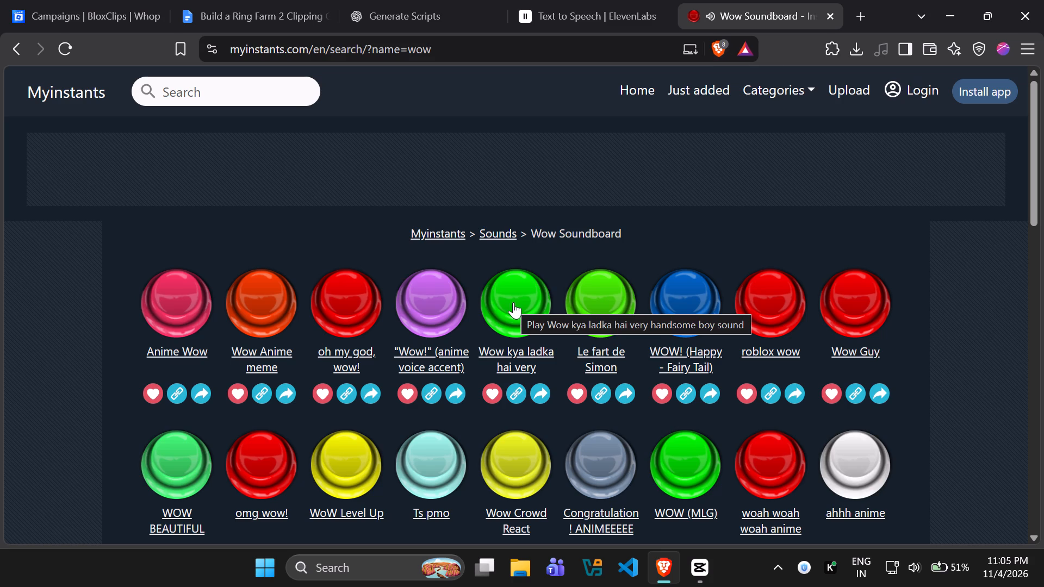
click(513, 302)
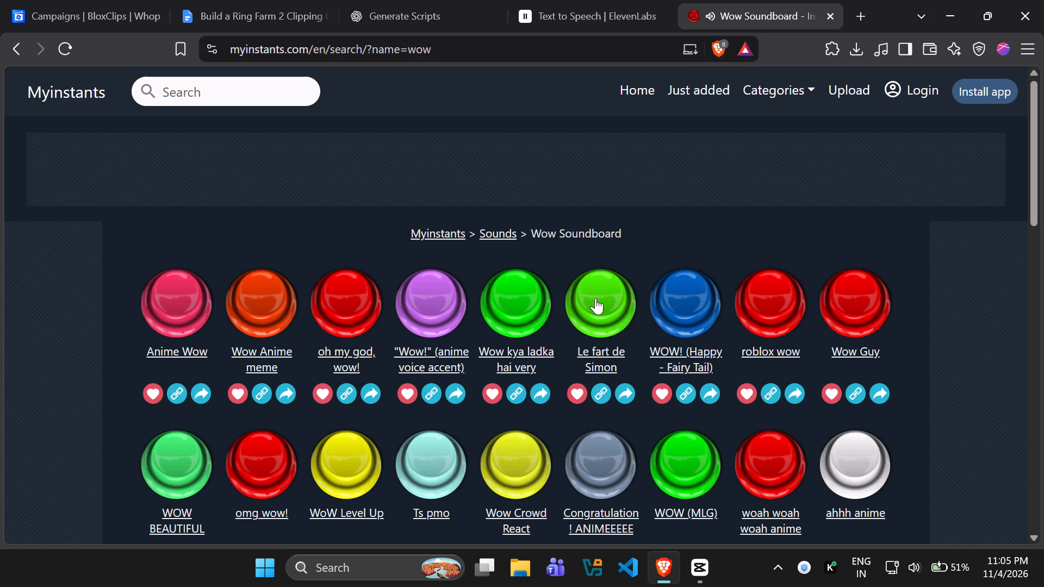
click(595, 298)
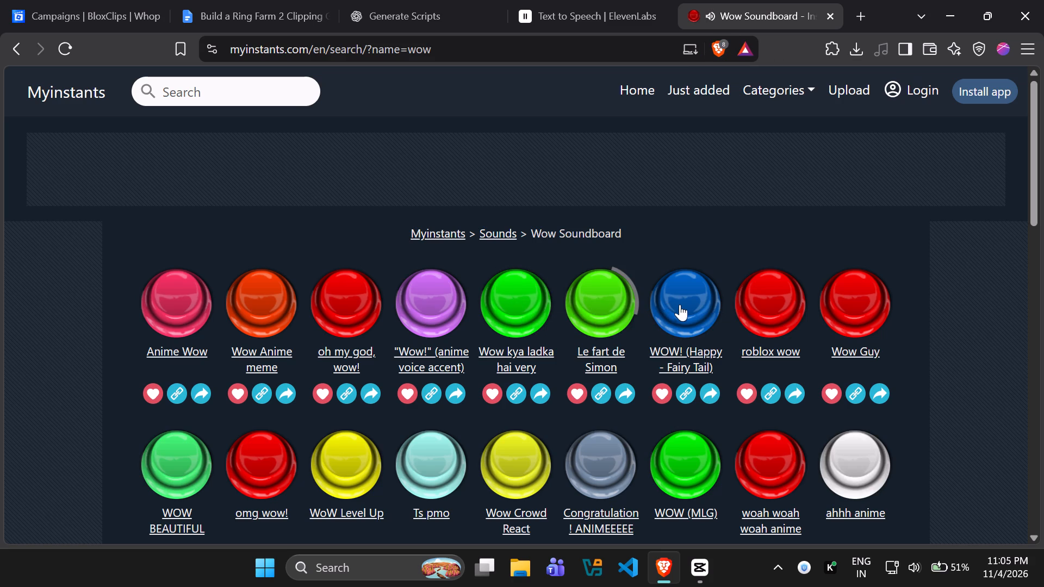
click(684, 304)
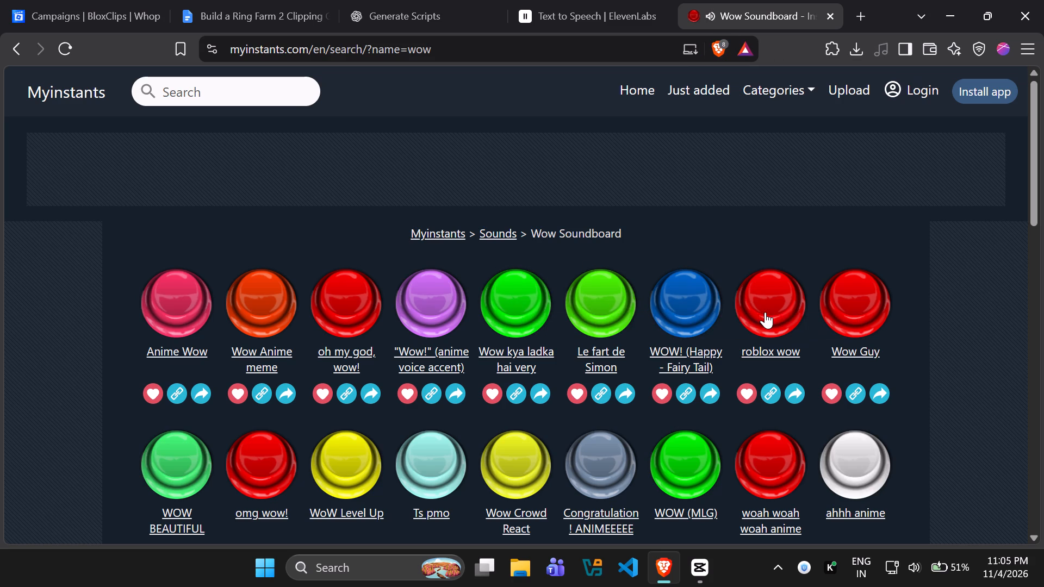
click(769, 313)
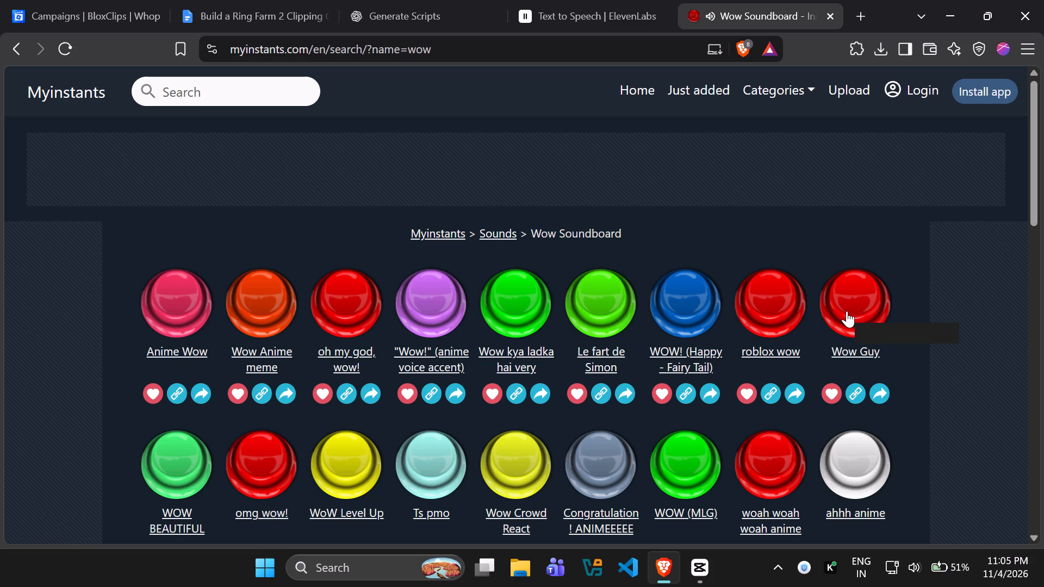
click(847, 311)
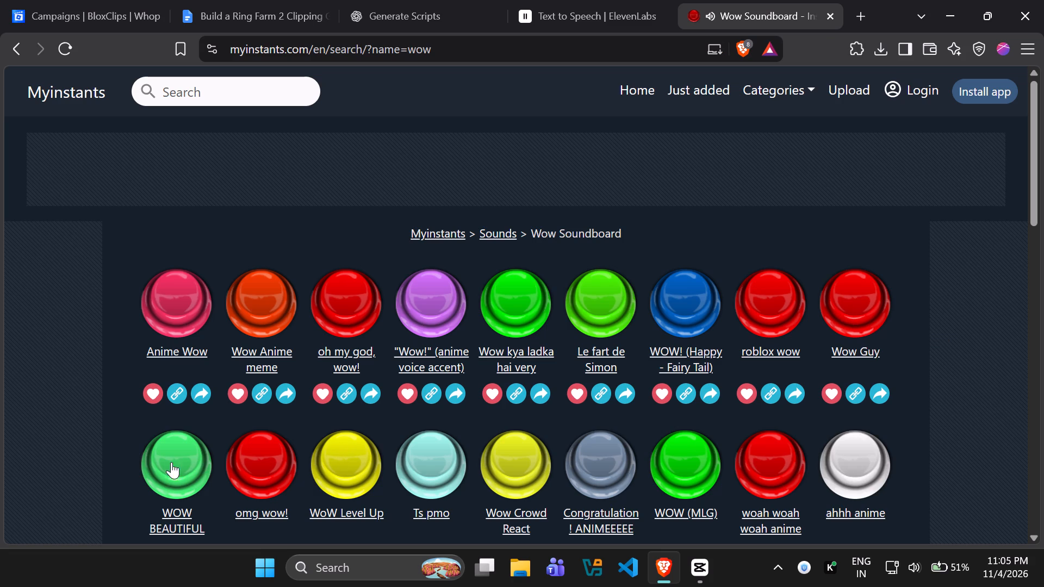
Listen to the second row of wow sounds, from the WOW BEAUTIFUL sound through ahhh anime.
click(171, 462)
click(252, 461)
click(351, 458)
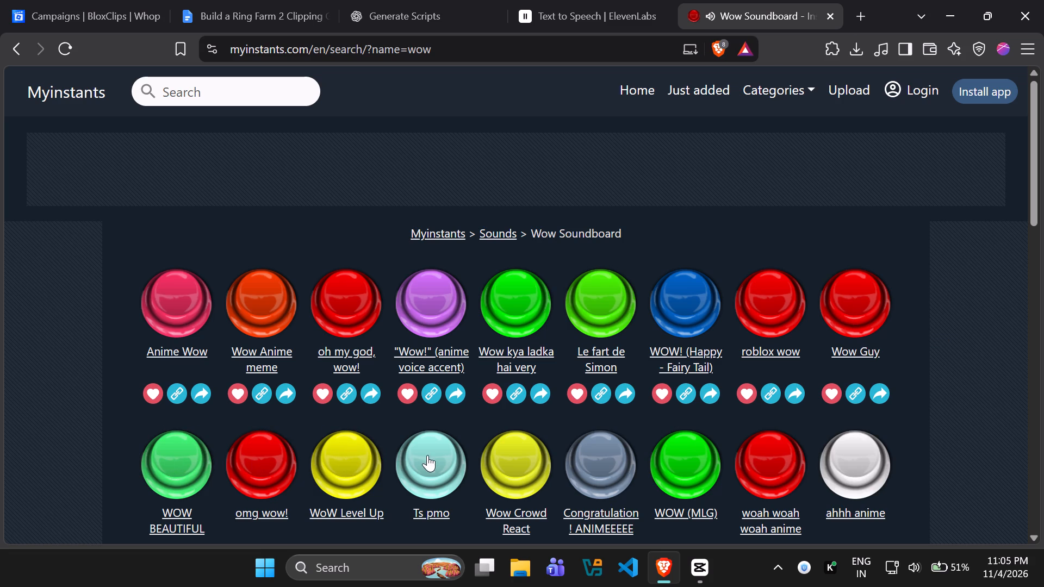
click(448, 455)
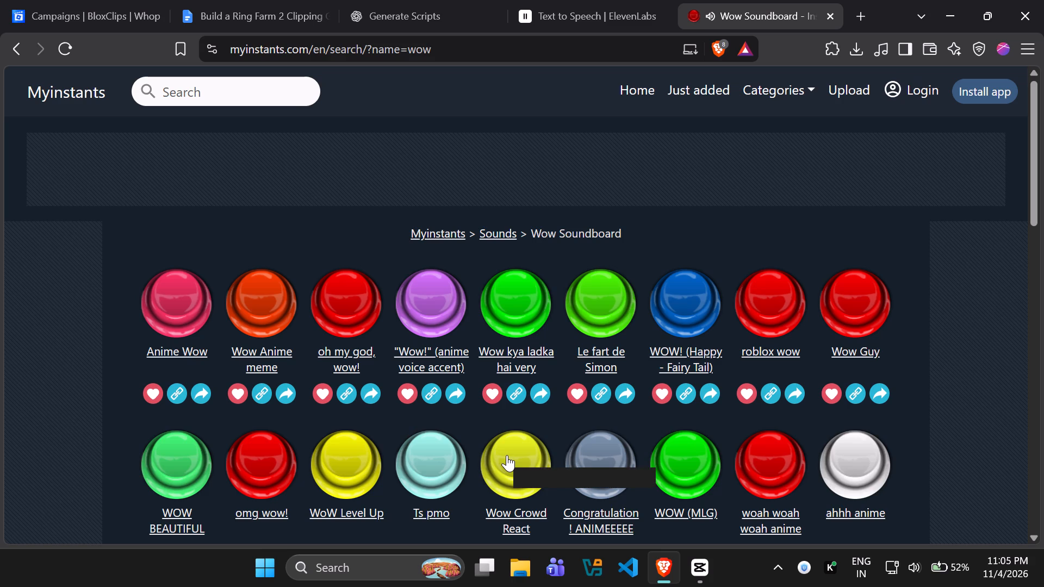
click(511, 453)
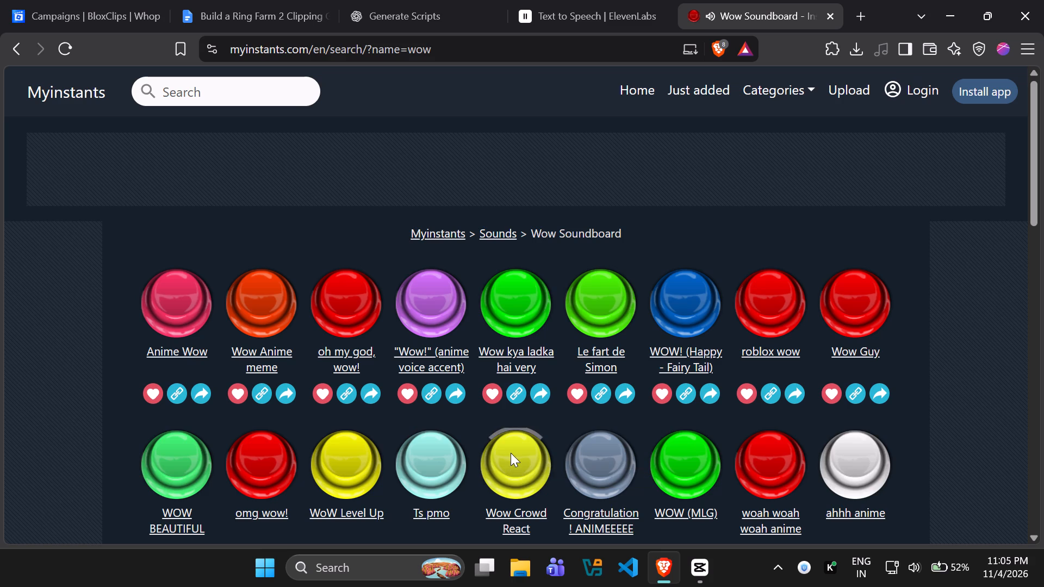
click(601, 452)
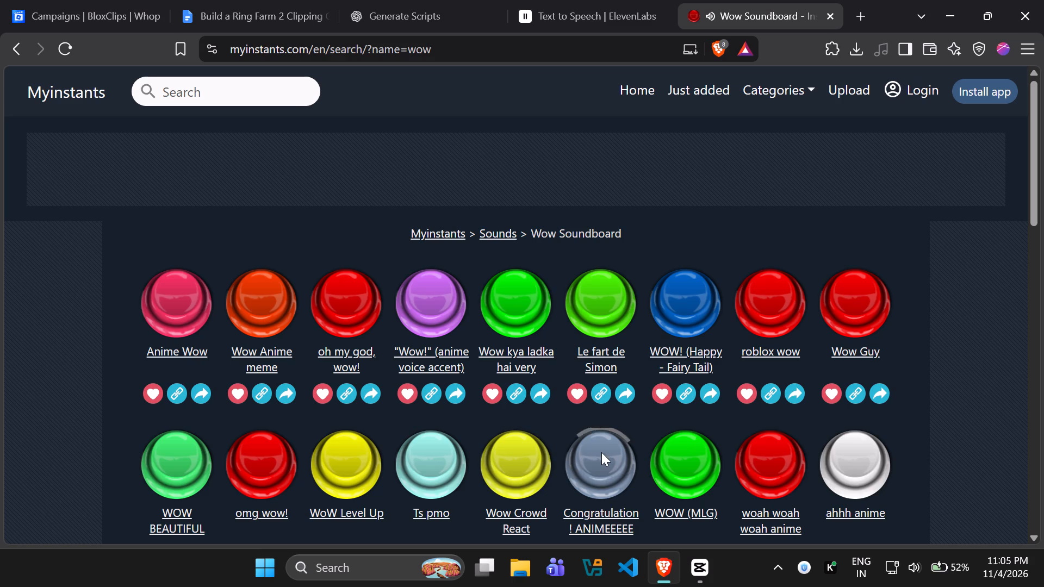
click(670, 452)
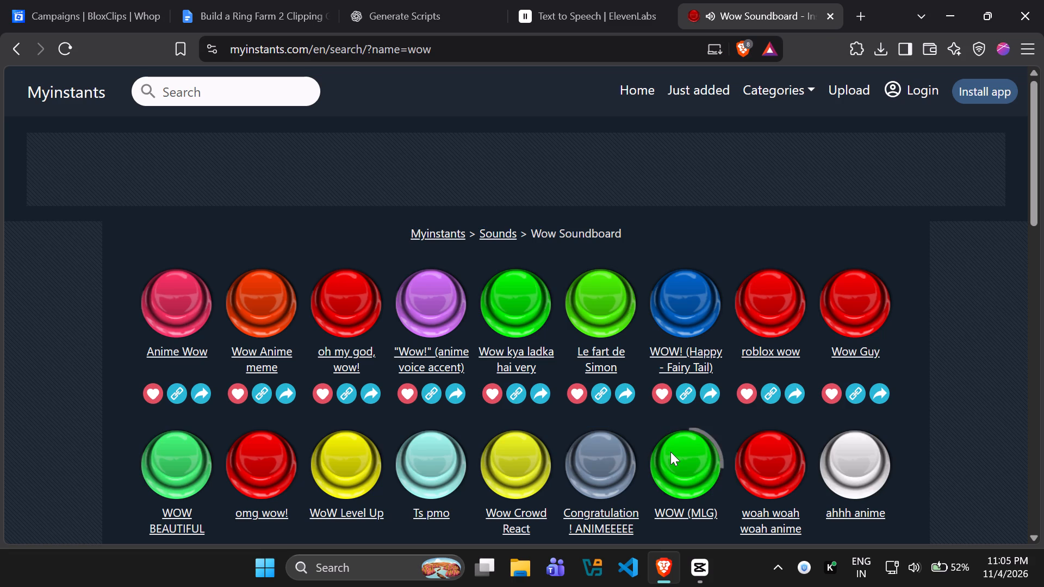
click(769, 463)
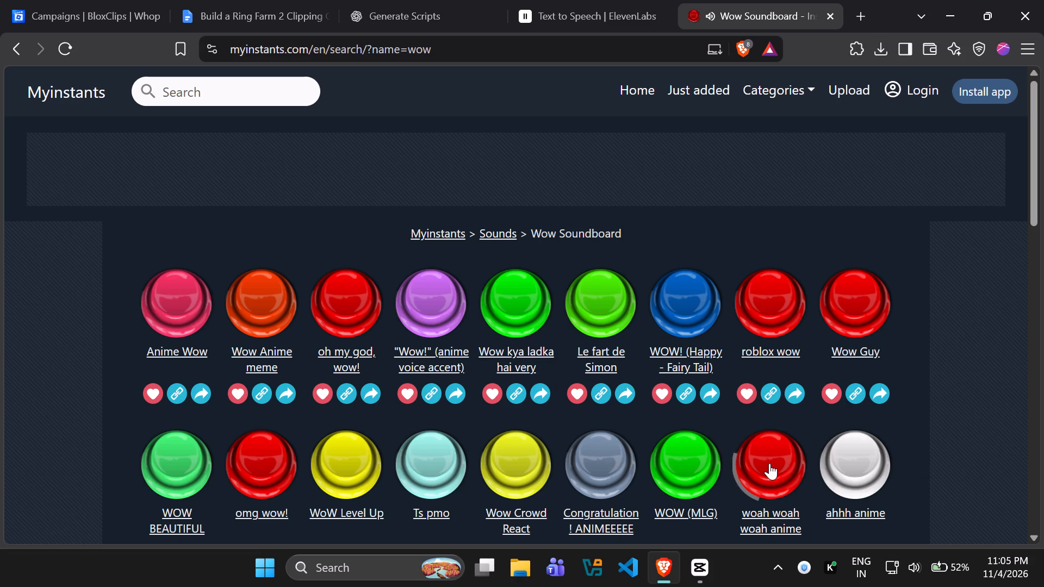
click(841, 460)
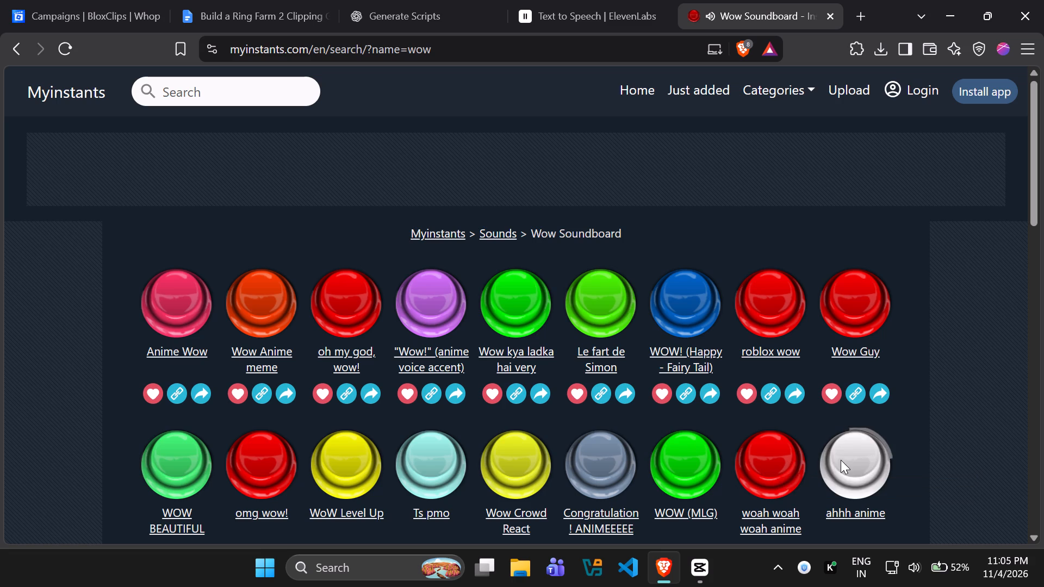
Replay the Wow Guy sound, open its page, and download its MP3 into the "I used them" folder inside meme sfx.
scroll(822, 465, down, 1)
click(849, 232)
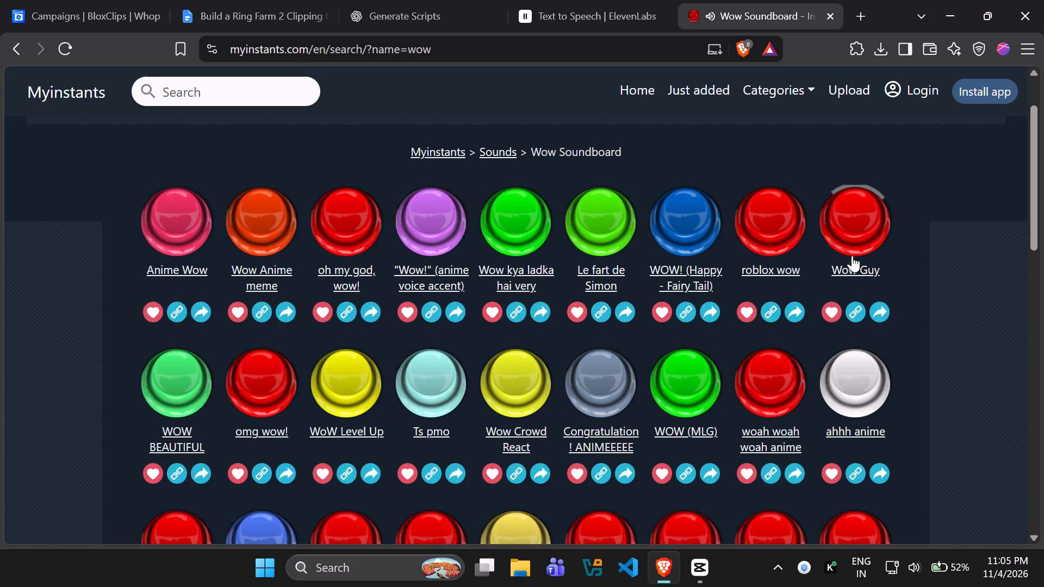
click(854, 263)
scroll(510, 483, down, 5)
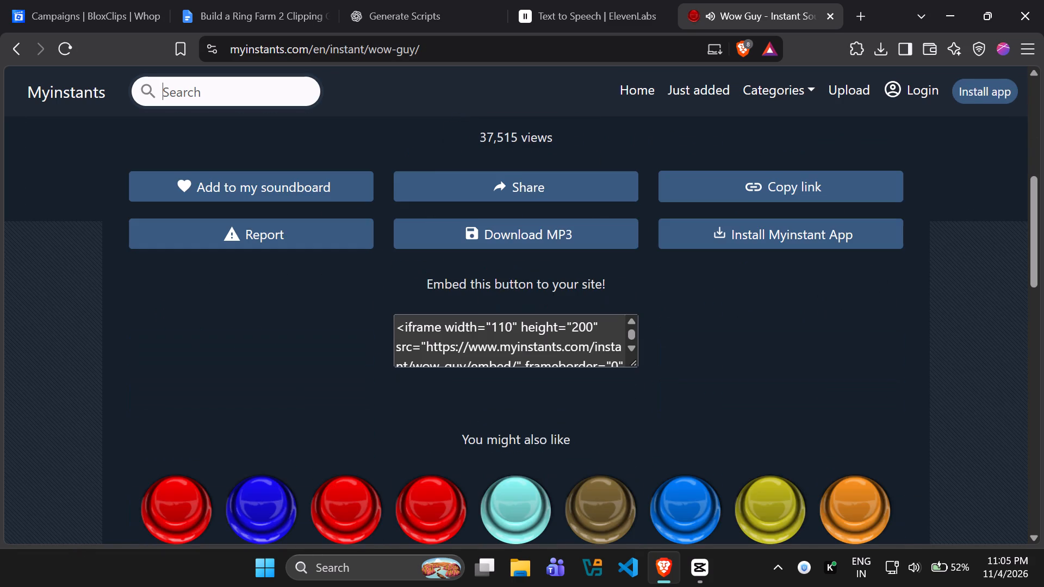
click(532, 224)
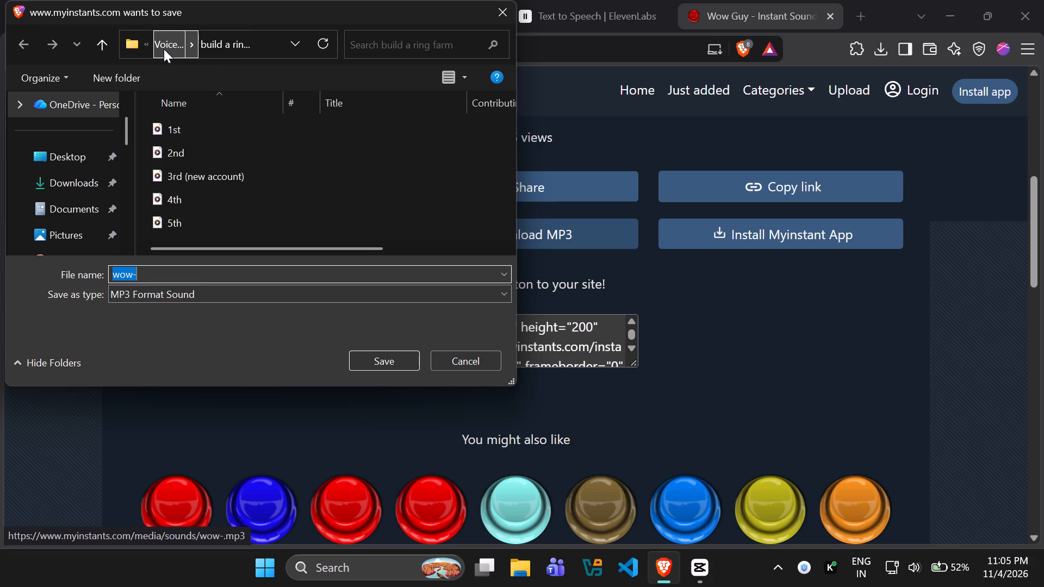
click(145, 45)
click(148, 71)
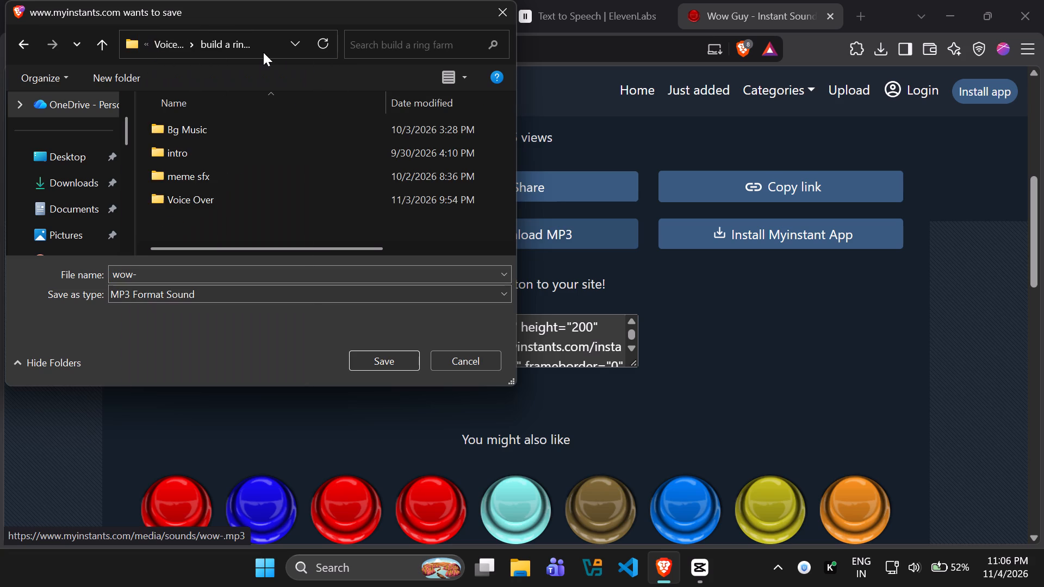
double_click(209, 190)
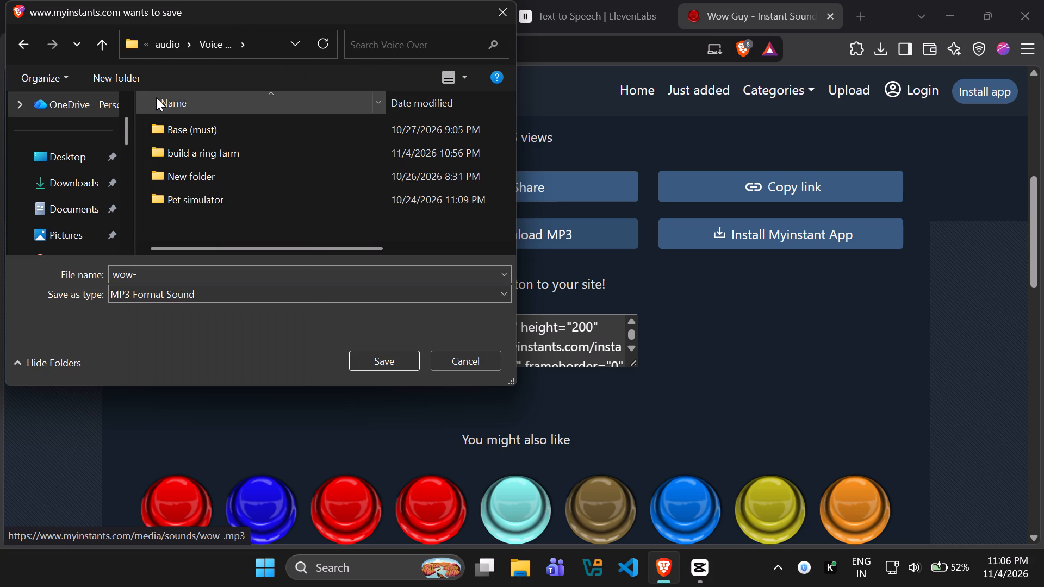
click(204, 53)
click(174, 45)
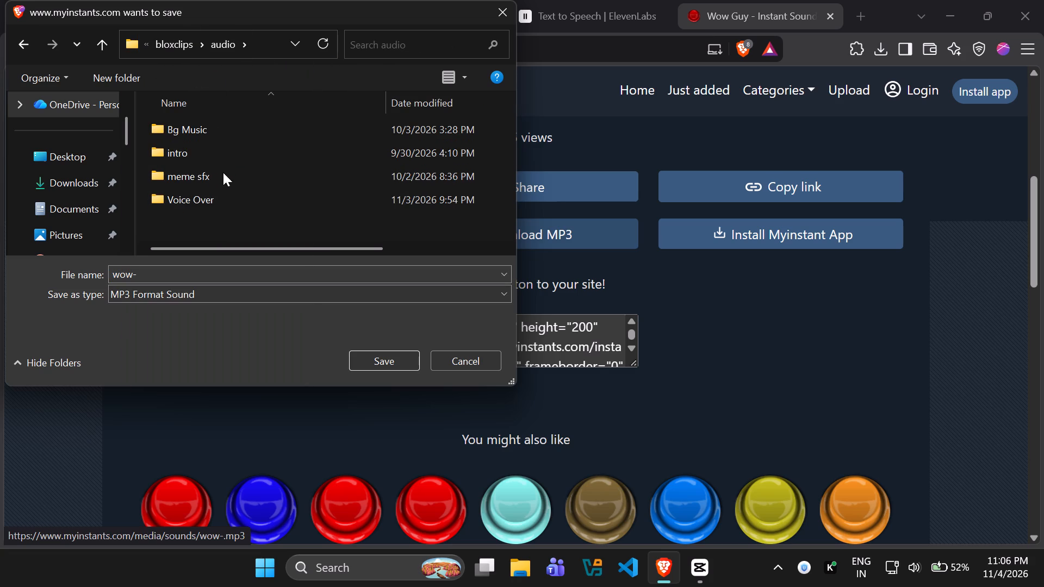
double_click(223, 172)
click(210, 126)
double_click(210, 147)
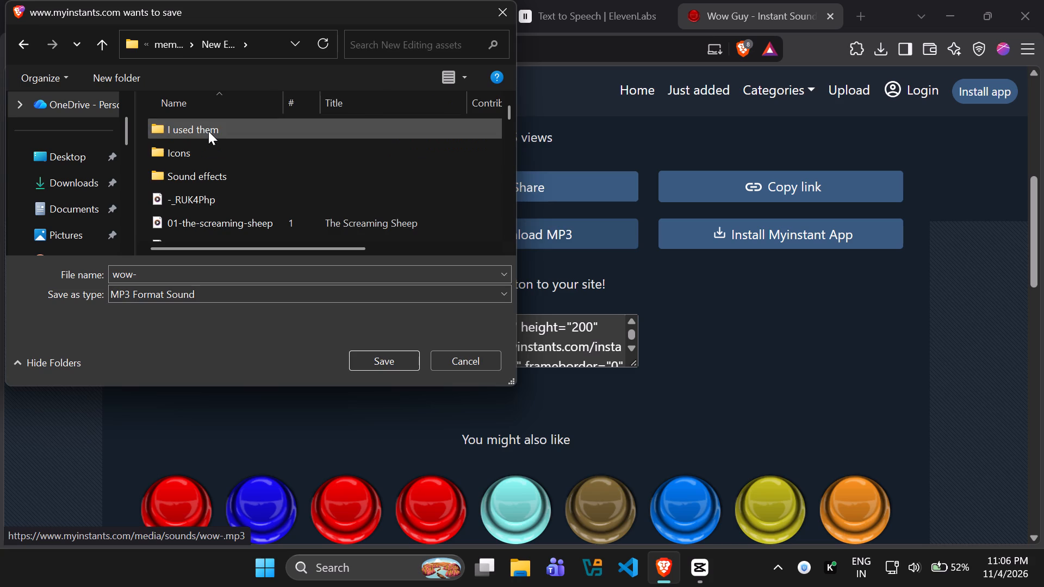
double_click(208, 131)
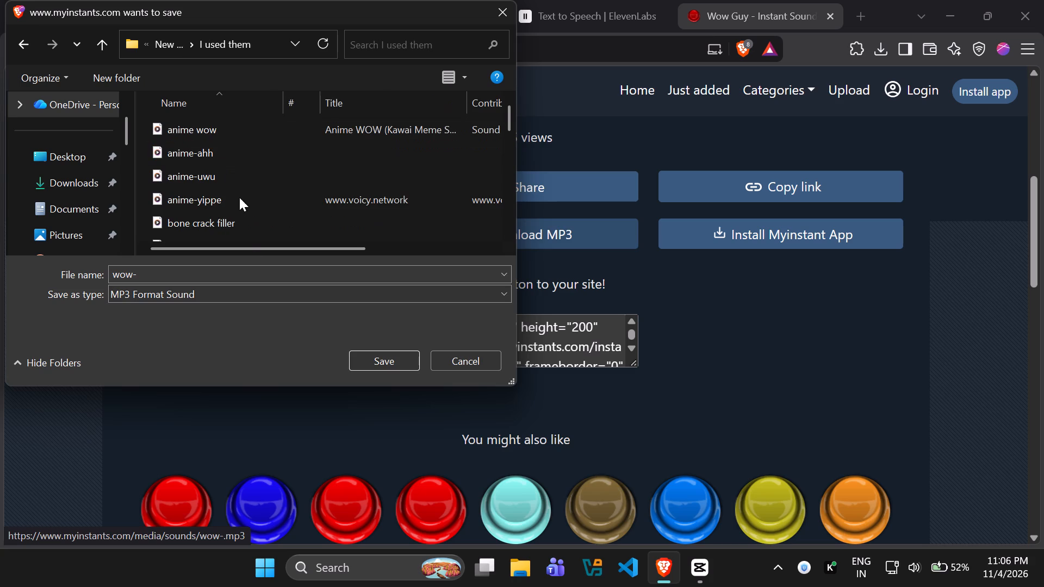
click(384, 358)
Bring the downloaded wow-.mp3 from Brave's recent downloads into the CapCut timeline, on Taco Bell.mp3's track starting at about 00:12:11.
key(alt+Tab)
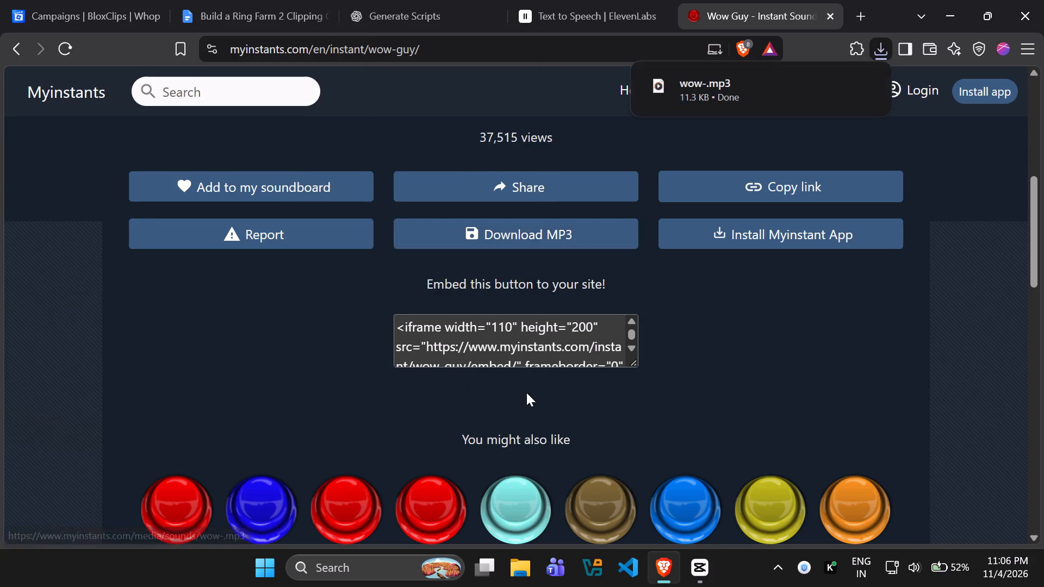
key(alt+Tab)
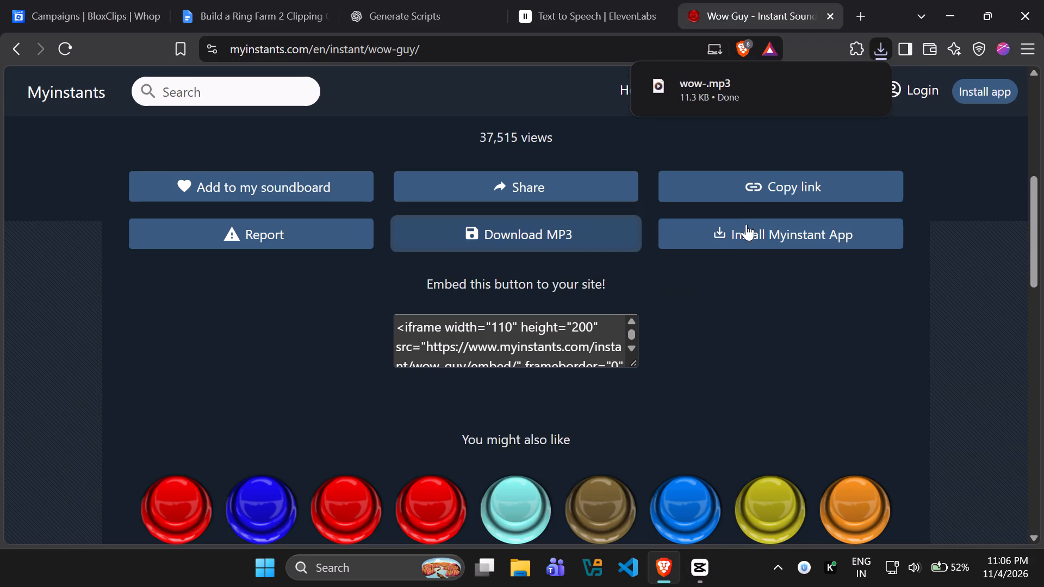
click(977, 29)
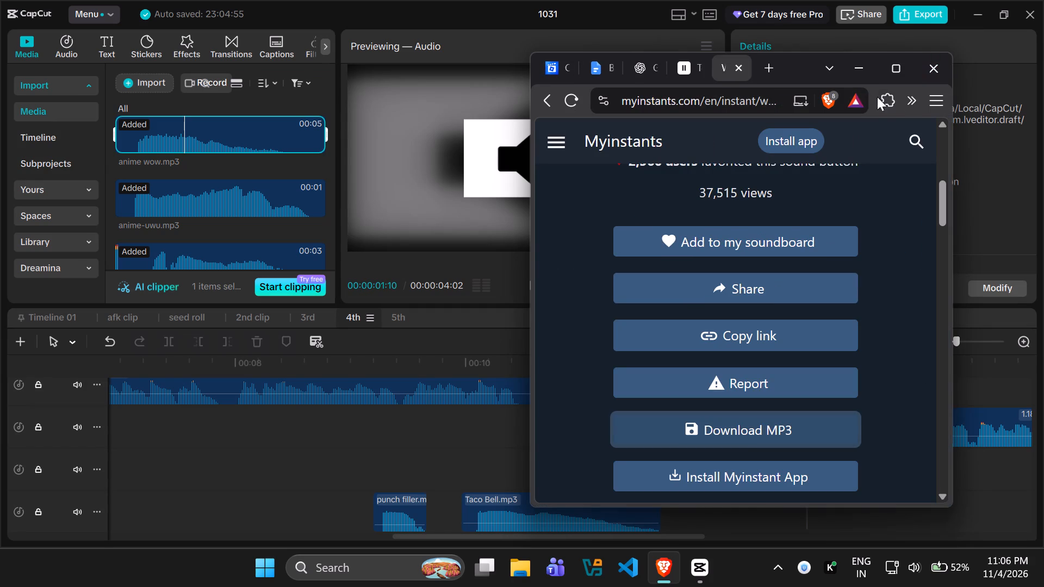
click(903, 103)
click(868, 163)
drag(767, 175, 489, 344)
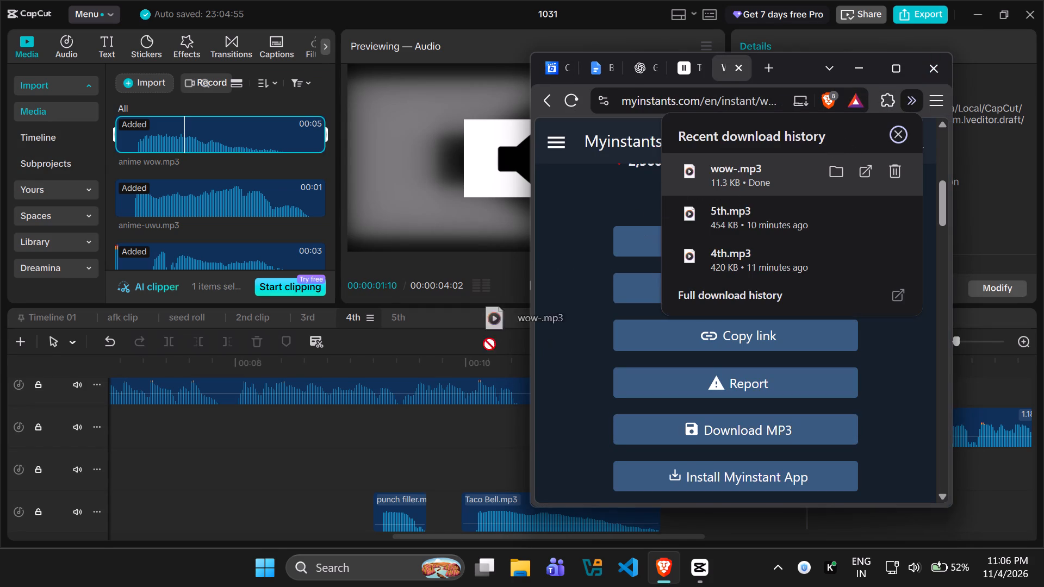
drag(489, 344, 427, 459)
drag(841, 386, 815, 448)
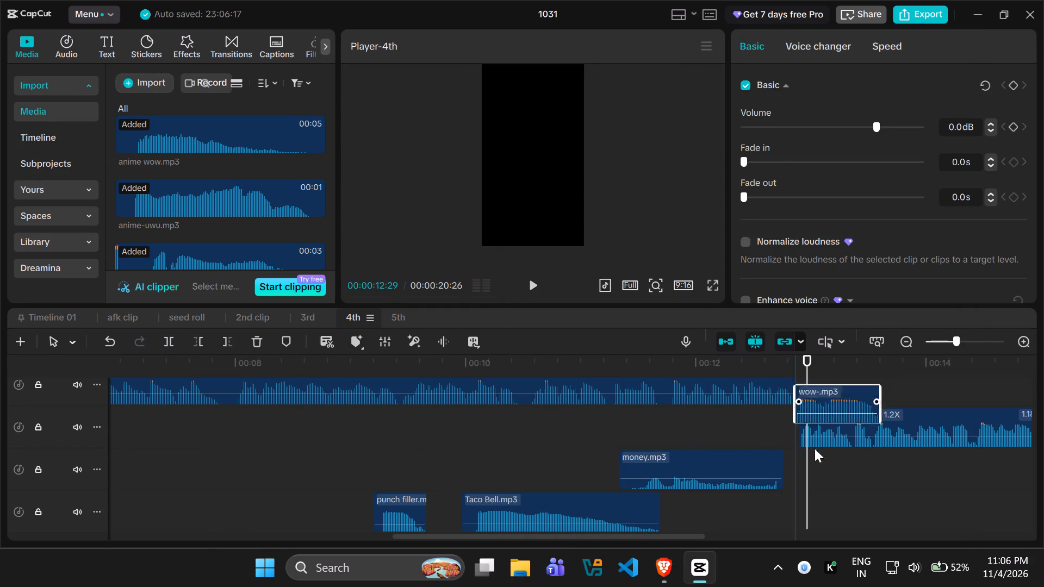
drag(815, 448, 774, 504)
Play wow-.mp3 against the voice-over and shift it earlier on its track, starting at about 00:12:05.
drag(800, 473, 681, 473)
key(space)
key(space)
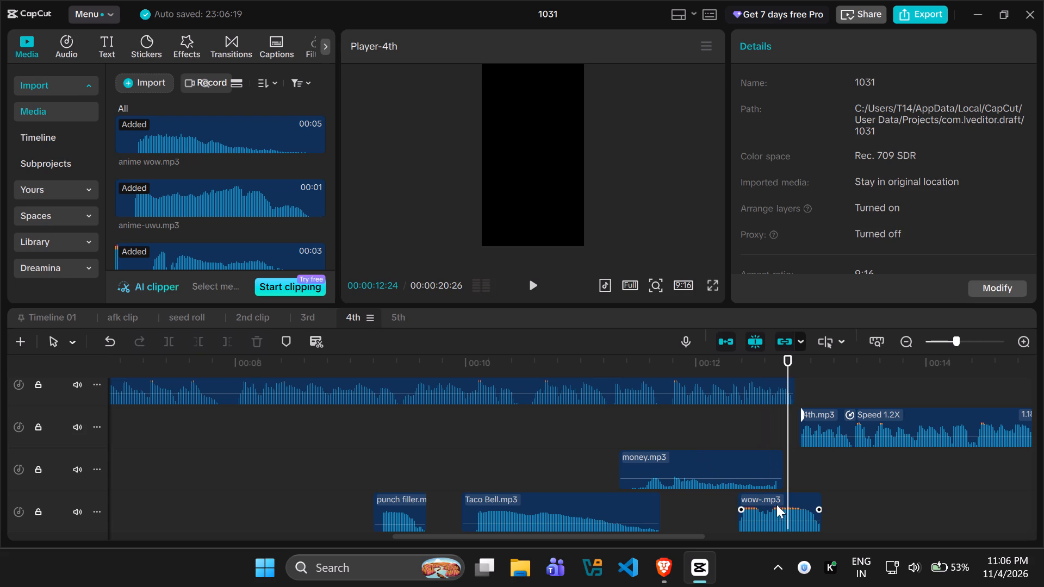
key(space)
key(space)
drag(780, 509, 768, 509)
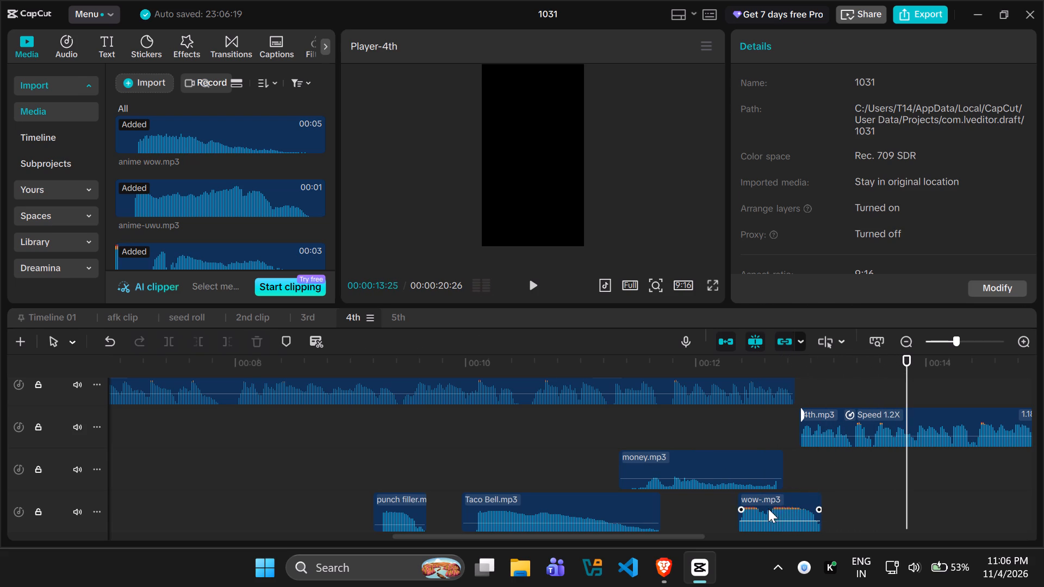
drag(768, 509, 747, 508)
drag(903, 475, 872, 475)
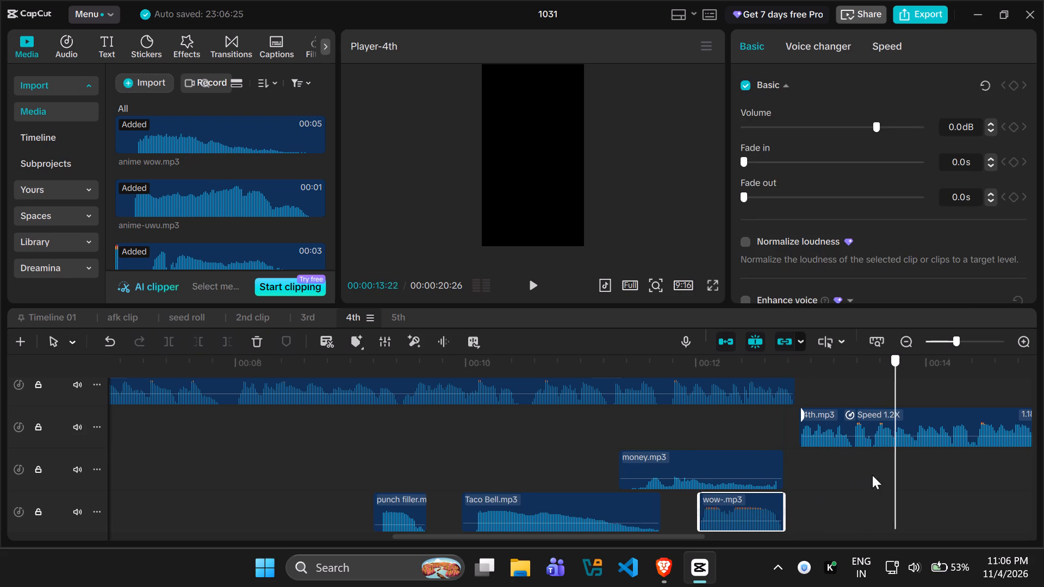
drag(872, 475, 655, 467)
key(space)
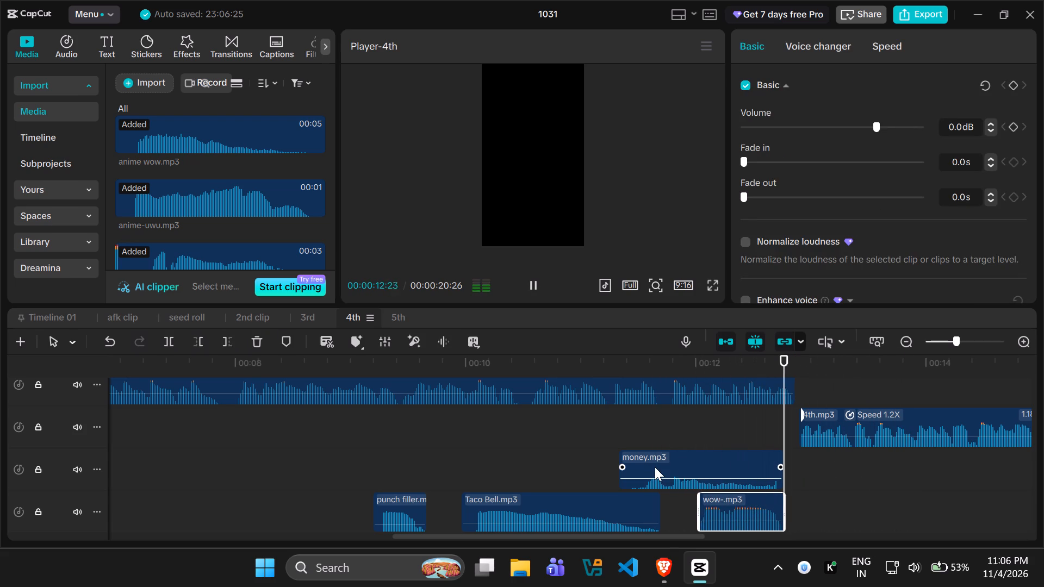
key(space)
drag(746, 505, 766, 505)
Lower the volume of wow-.mp3 to -5.7 dB.
click(766, 507)
click(848, 126)
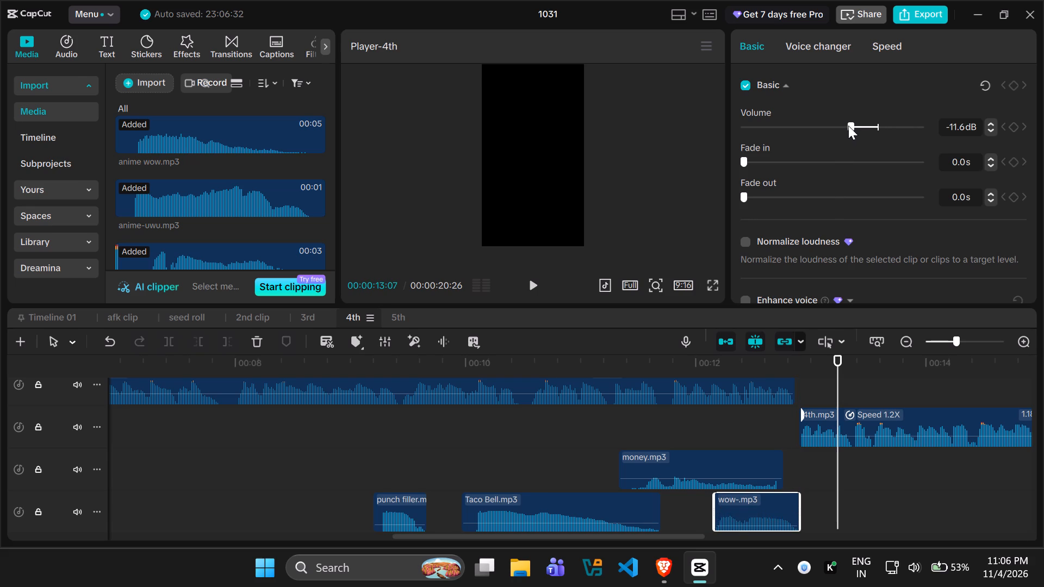
drag(848, 126, 861, 126)
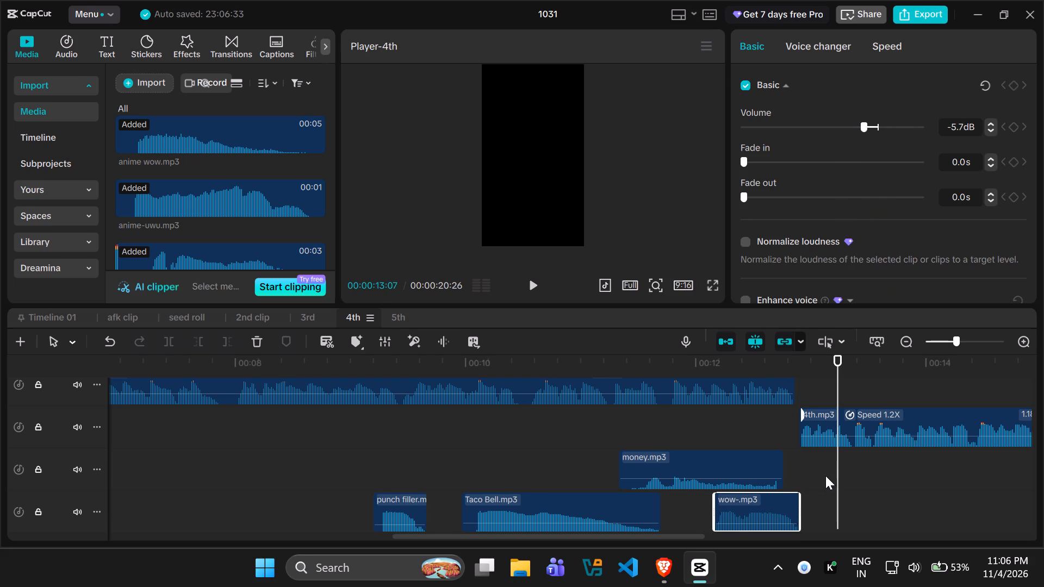
Find ding filler.mp3 in the imported media and place it on wow-.mp3's track, starting at about 00:13:09.
key(space)
key(space)
scroll(150, 131, down, 2)
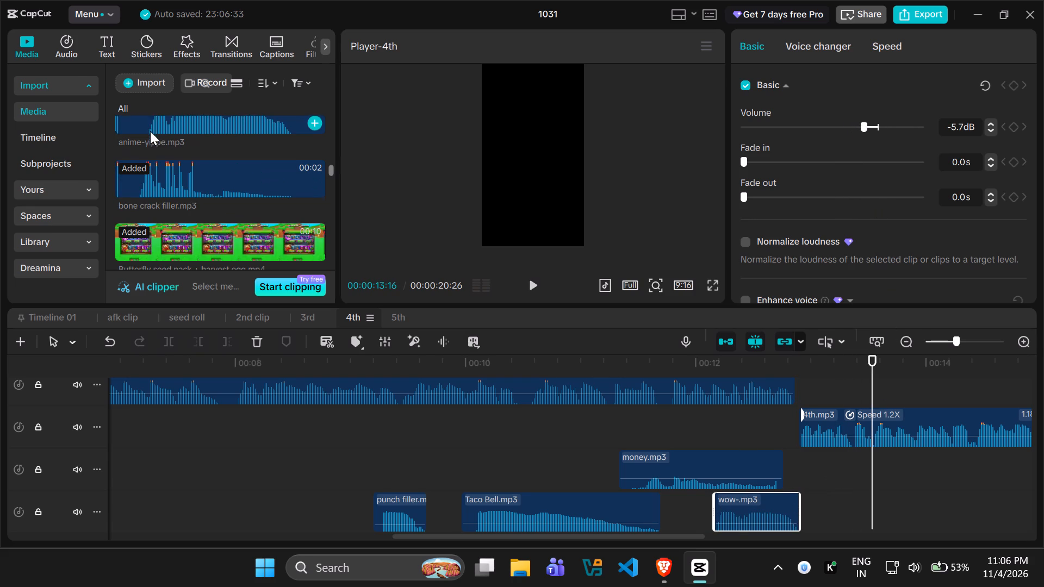
click(131, 78)
click(212, 204)
scroll(212, 205, down, 1)
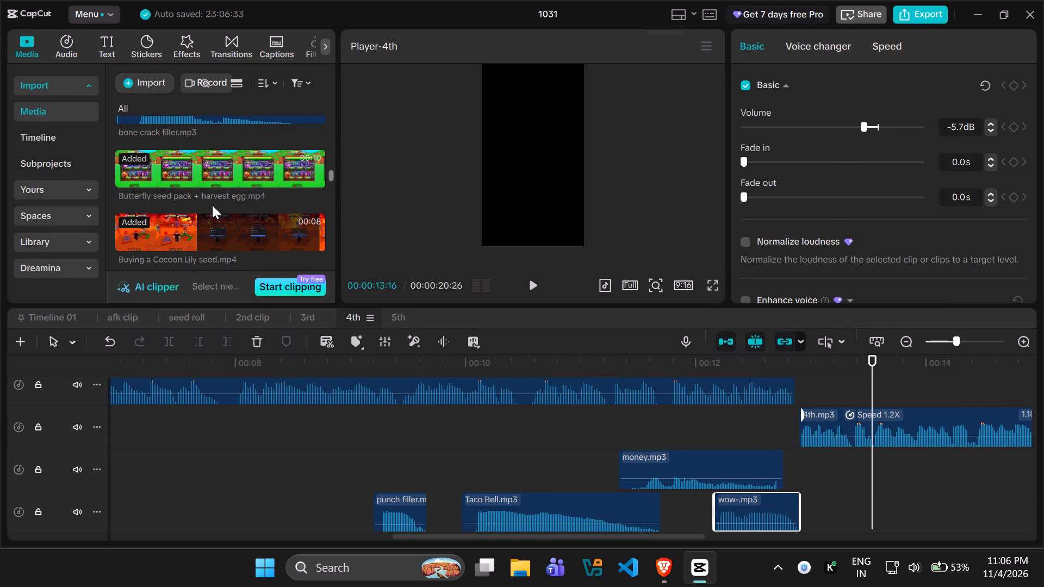
scroll(212, 205, down, 5)
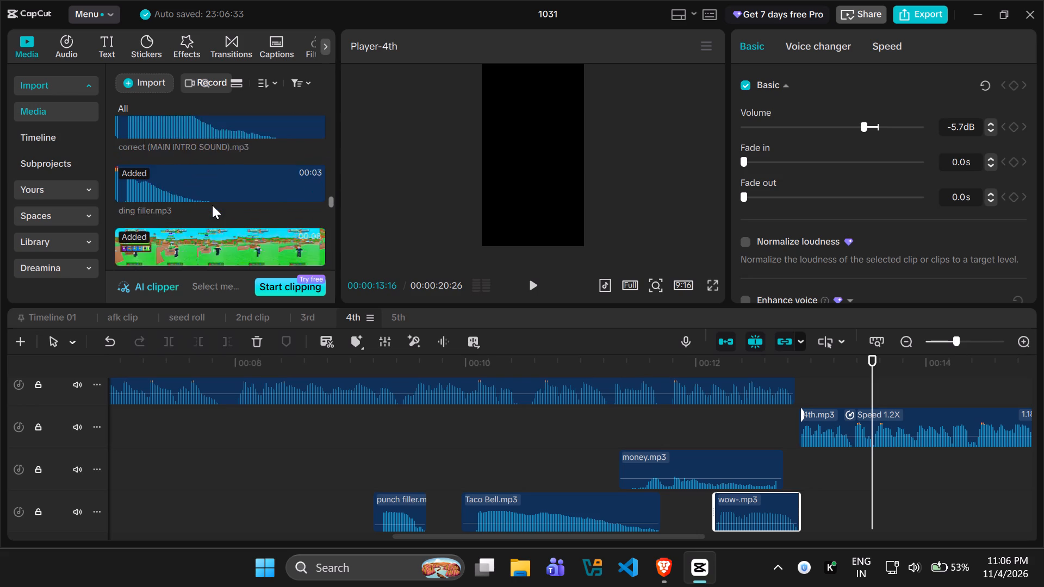
scroll(212, 205, down, 1)
scroll(212, 205, up, 1)
drag(182, 192, 847, 507)
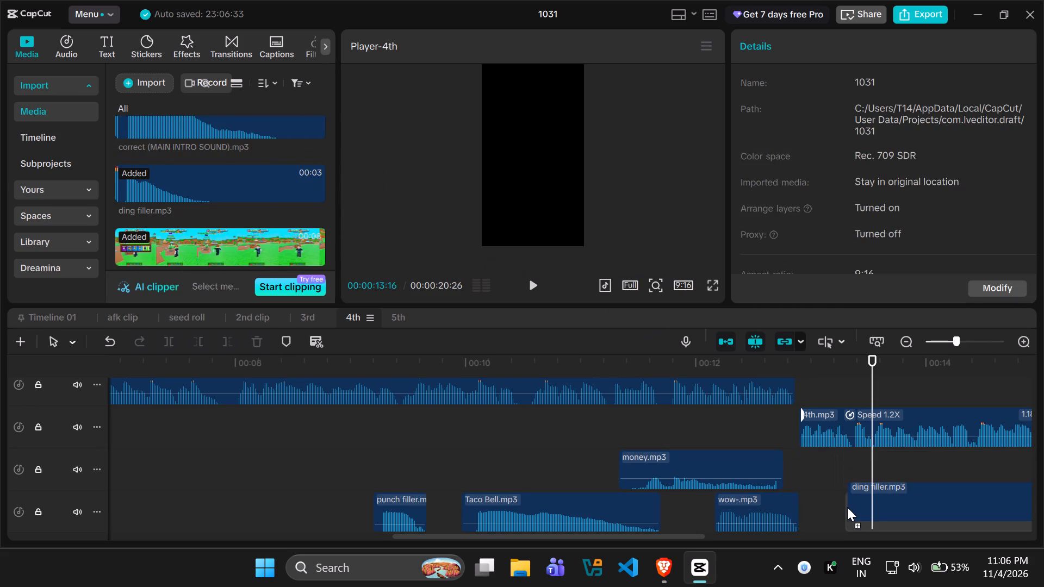
drag(847, 507, 846, 511)
Trim the end of ding filler.mp3 so the clip lasts about 1 second, and play it against the voice-over.
drag(871, 467, 855, 467)
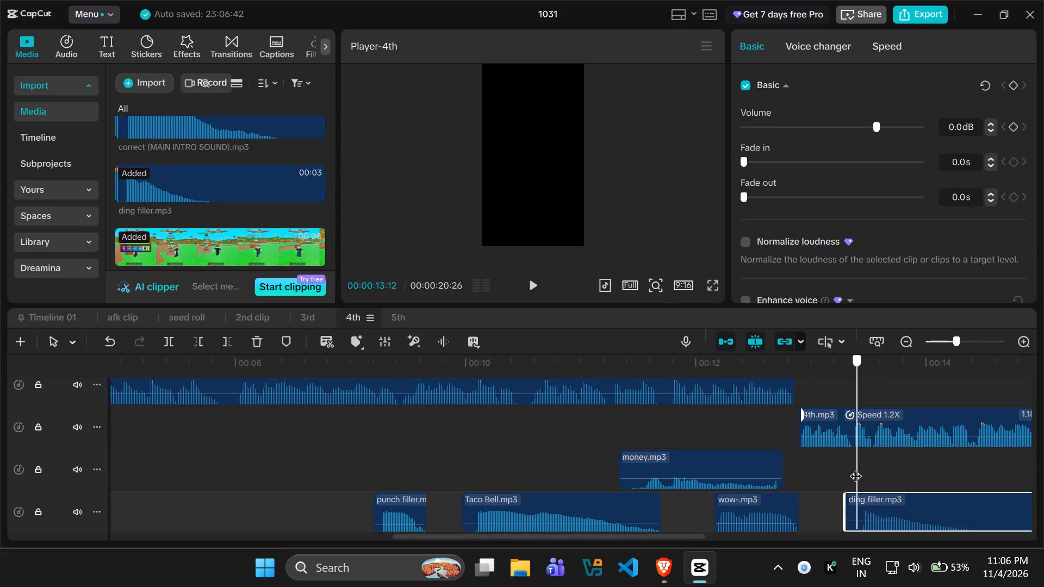
drag(855, 467, 854, 467)
ctrl+scroll(852, 466, down, 9)
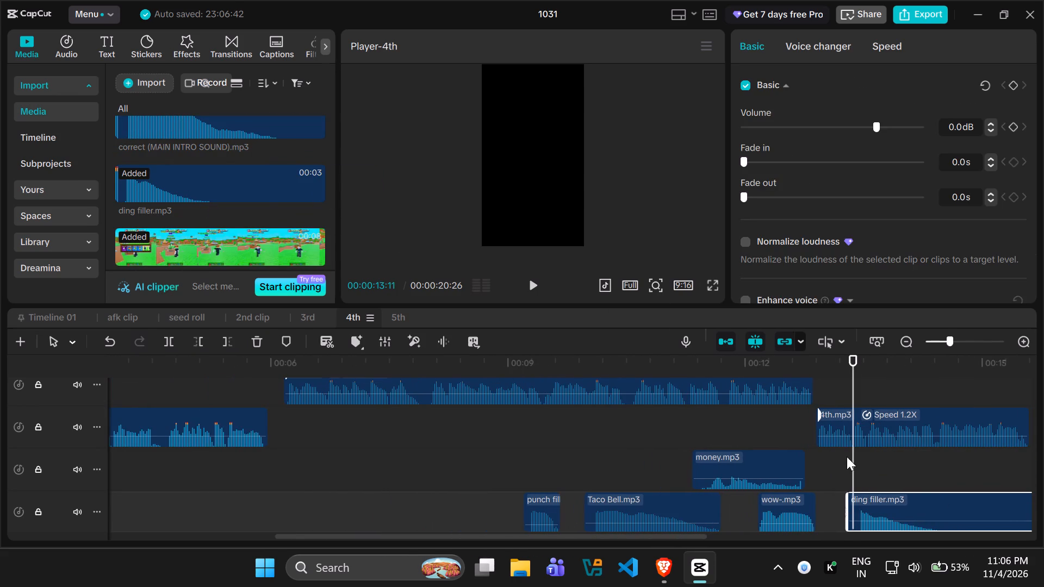
drag(853, 455, 1043, 452)
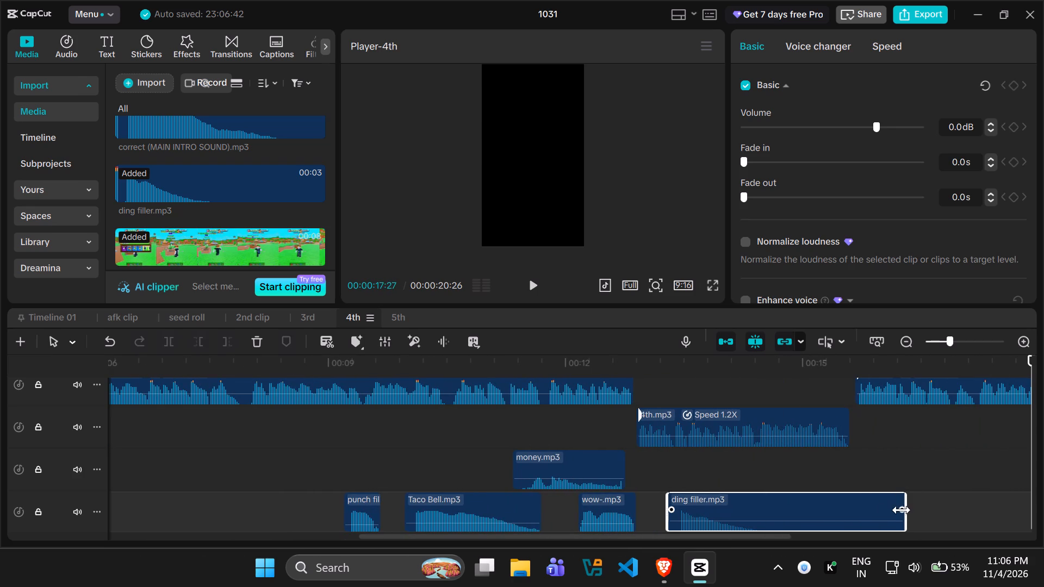
drag(906, 498, 753, 501)
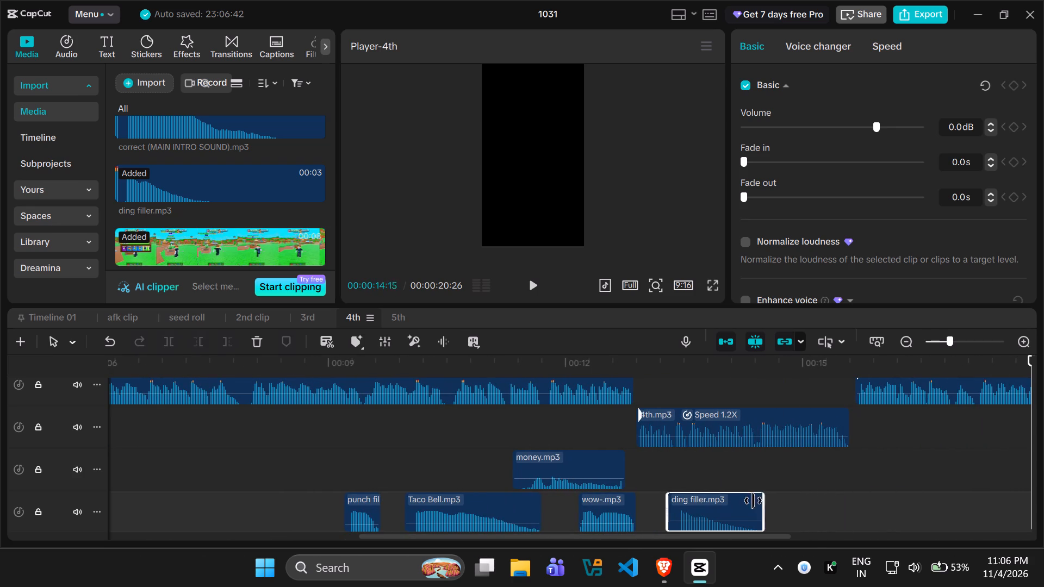
drag(753, 501, 750, 501)
click(626, 476)
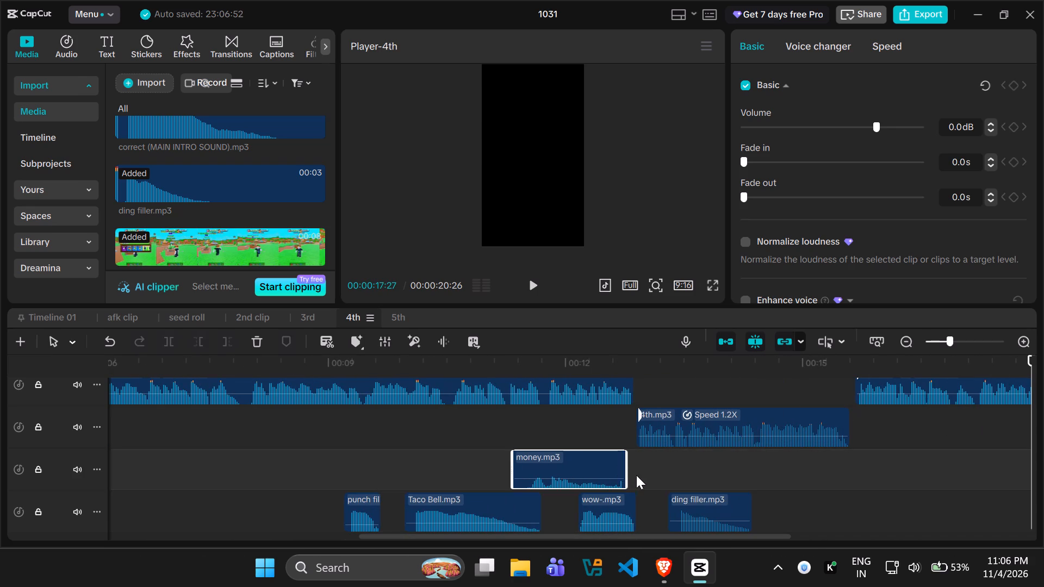
click(636, 475)
key(space)
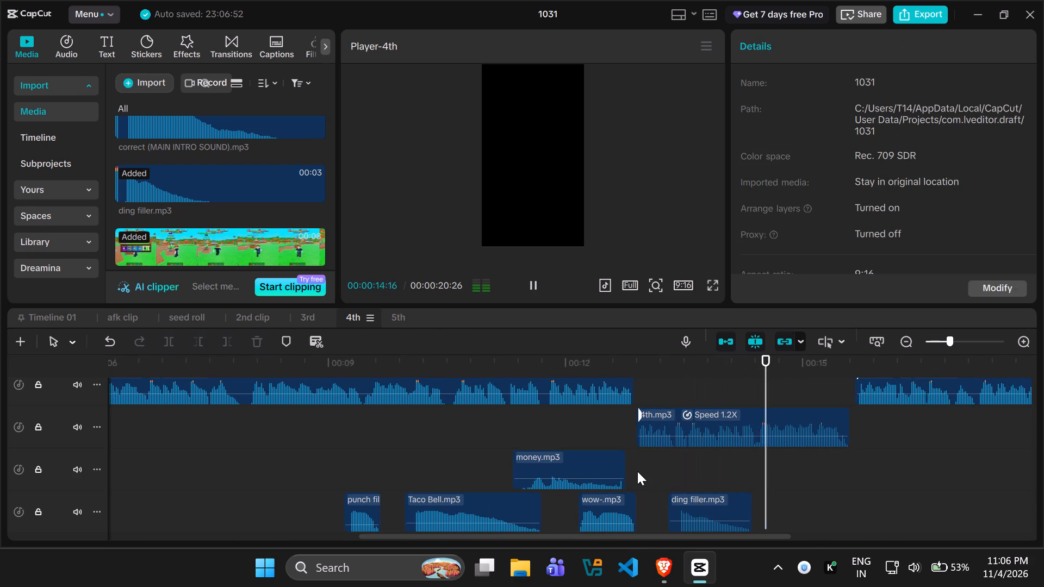
key(space)
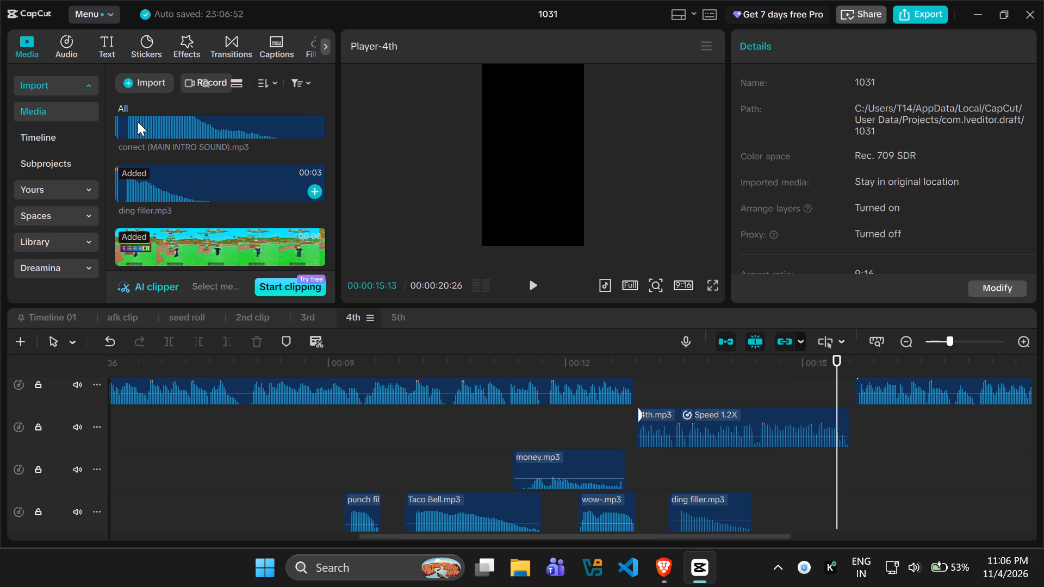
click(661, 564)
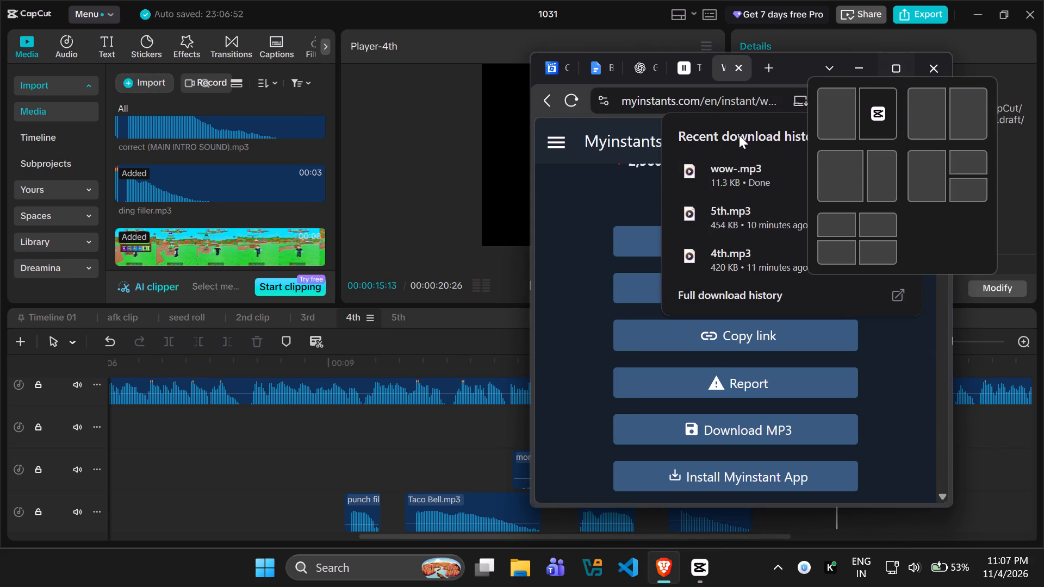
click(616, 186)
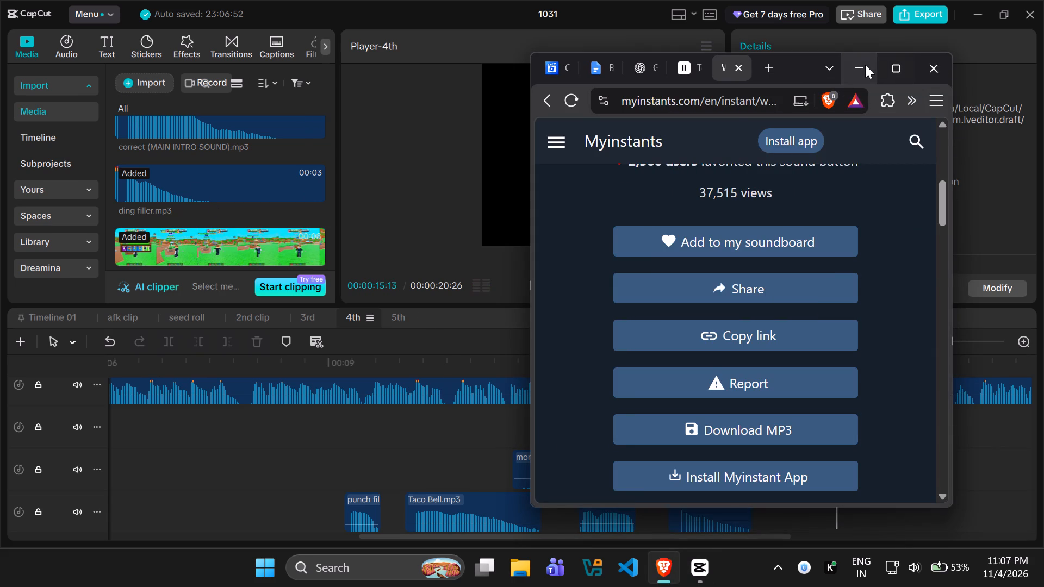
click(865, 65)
Import Cash Register (Kashing!) - Sound Effect from the "I used them" folder, found by searching for "kashing".
click(139, 90)
click(163, 110)
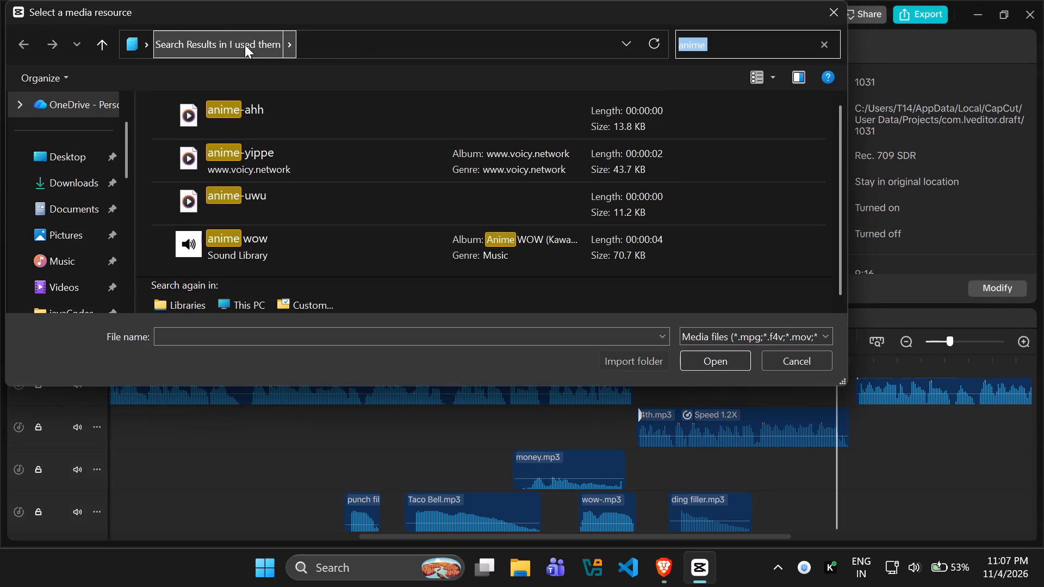
click(826, 47)
scroll(123, 229, down, 5)
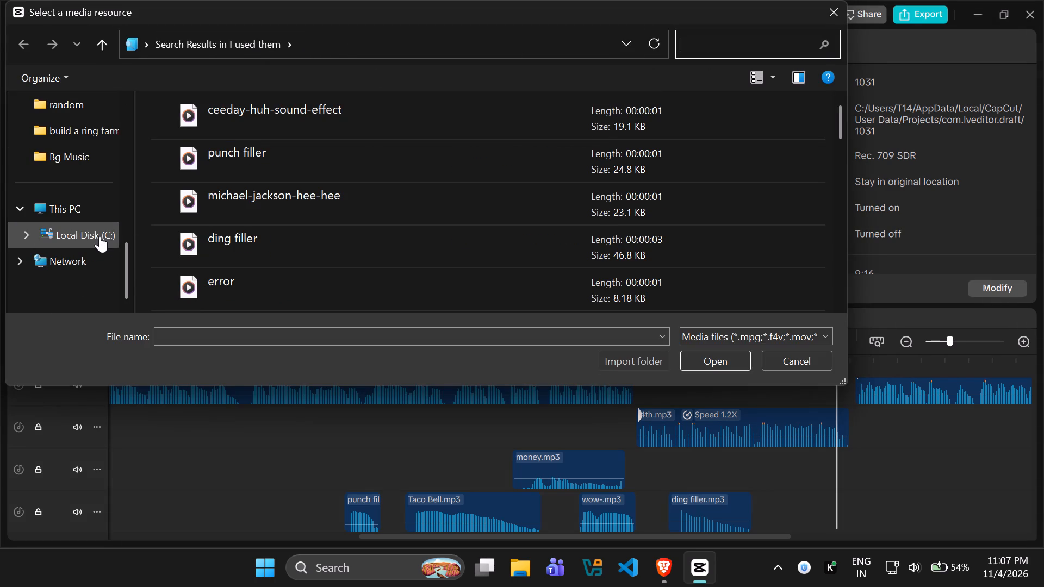
scroll(90, 142, up, 1)
click(173, 62)
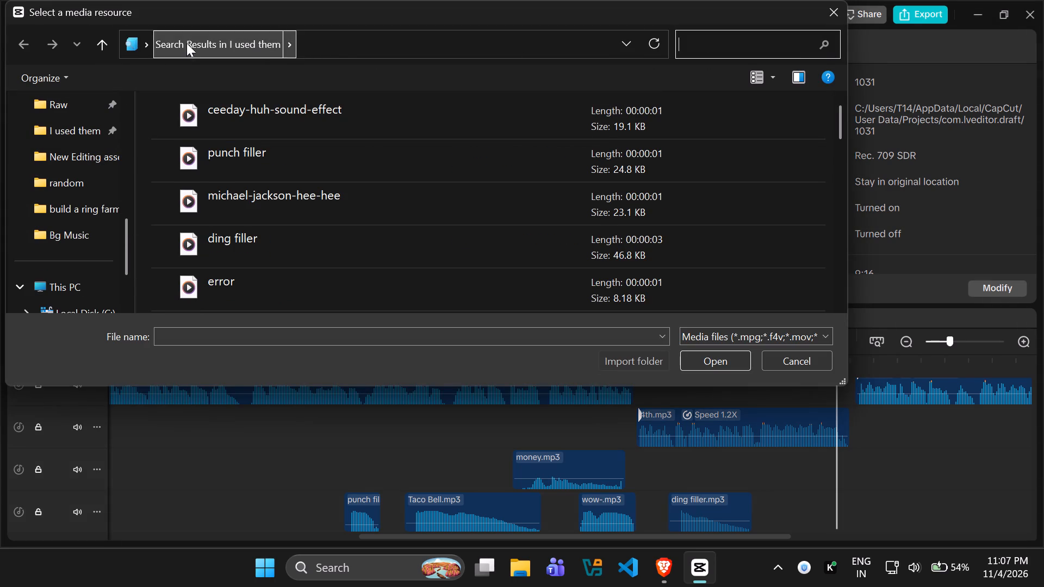
click(187, 43)
click(293, 40)
click(293, 40)
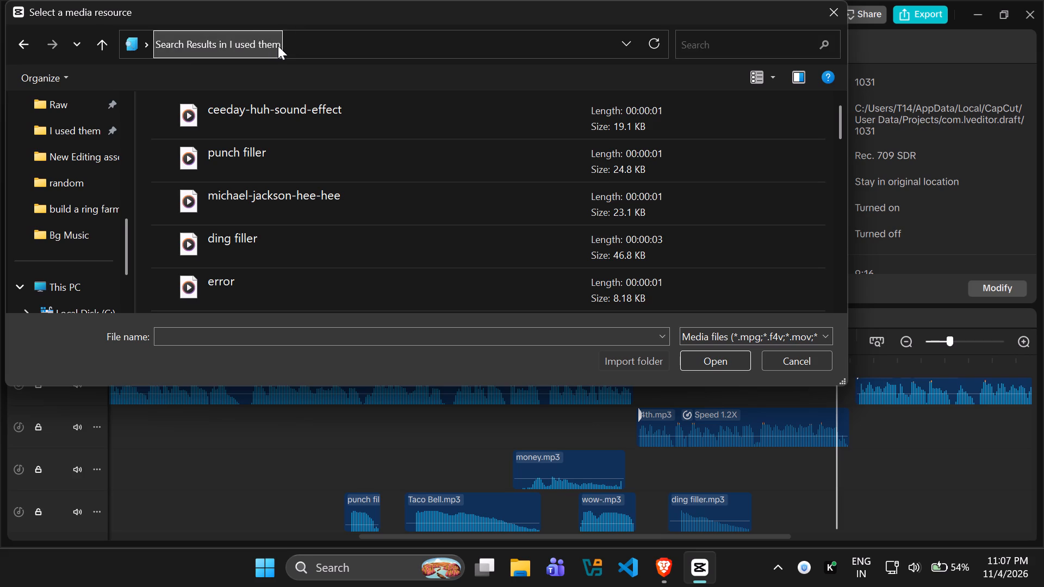
click(271, 46)
click(63, 133)
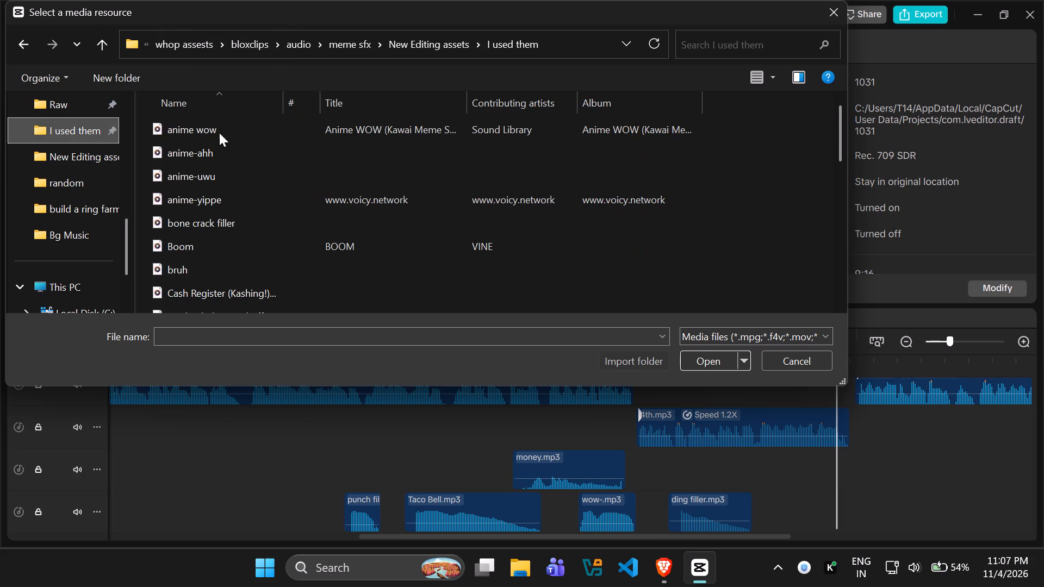
click(713, 41)
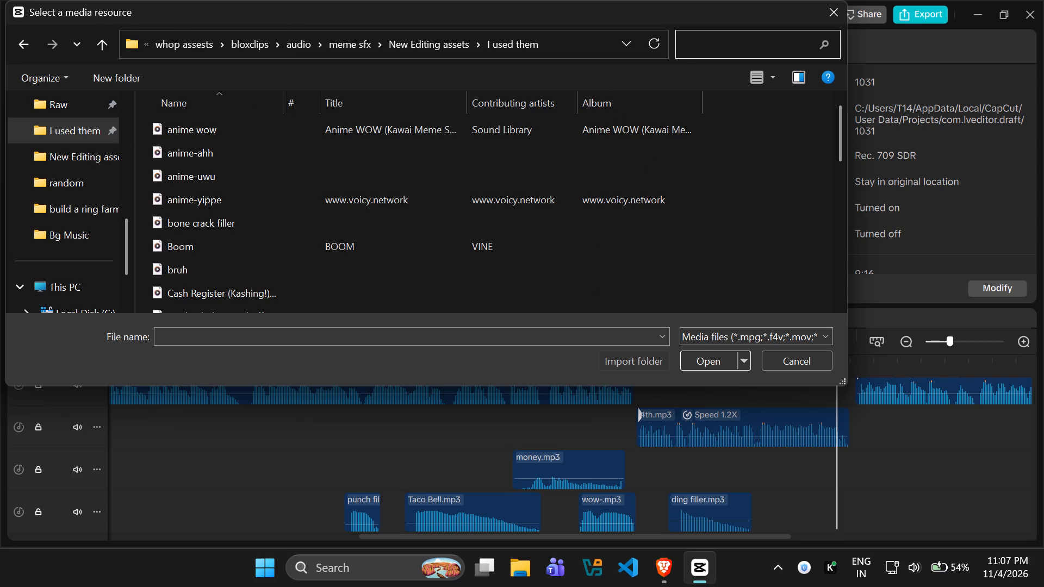
text(kashing)
key(Return)
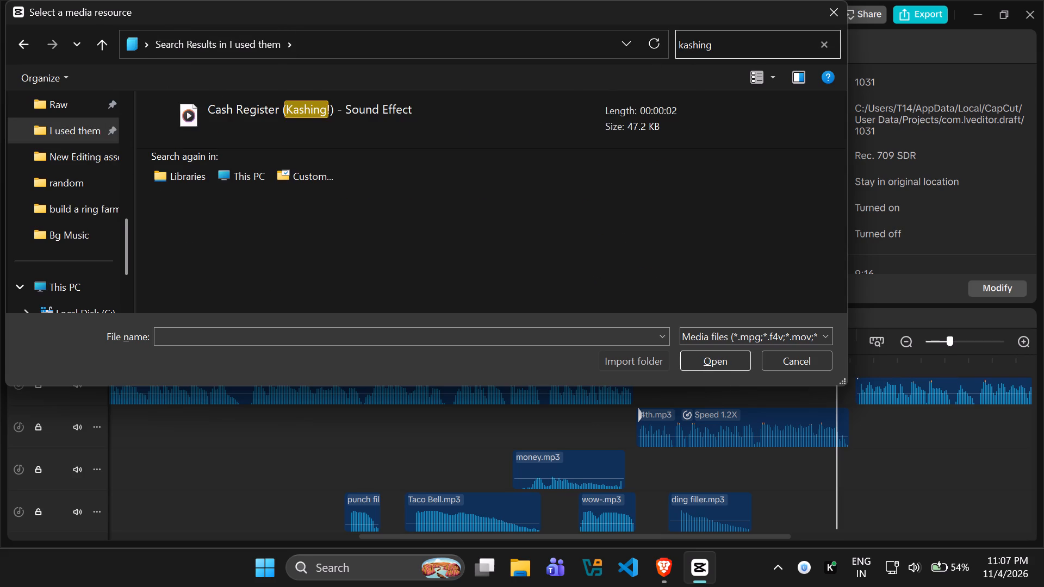
click(430, 150)
click(443, 117)
click(714, 359)
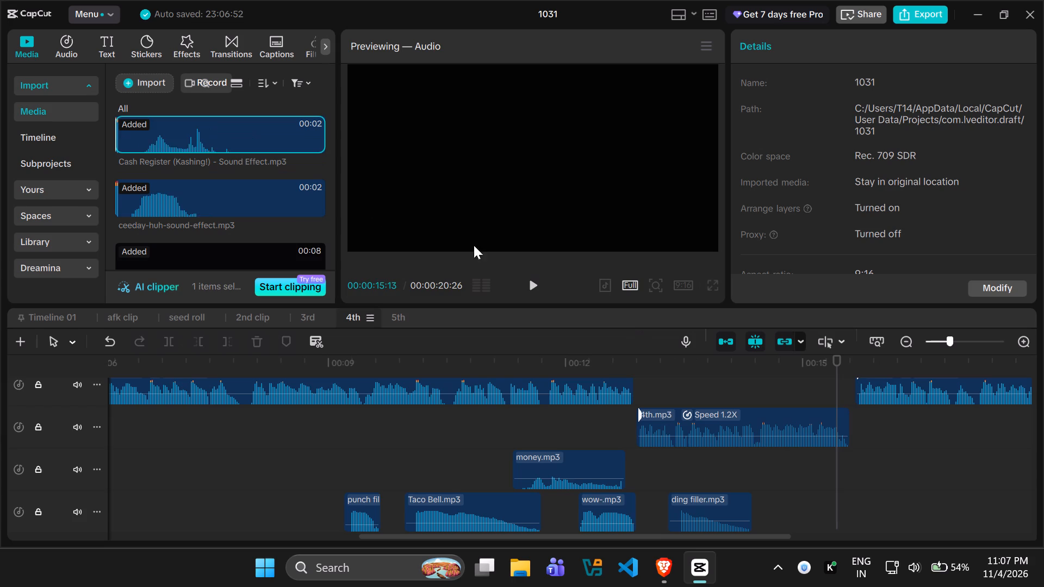
Place the Cash Register (Kashing!) sound on ding filler.mp3's track, starting at about 00:14:28, and play it with the voice-over.
drag(215, 135, 801, 514)
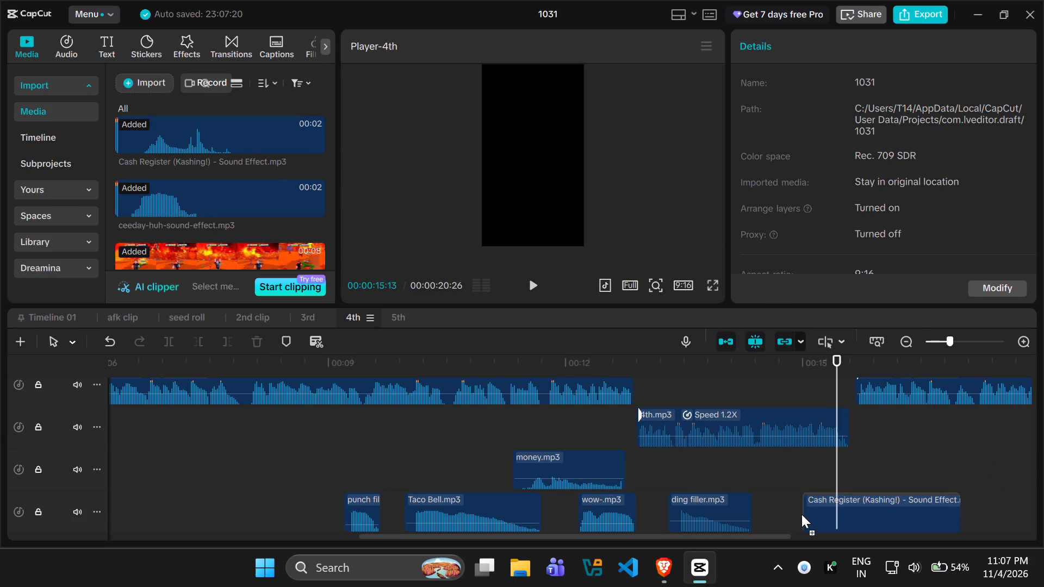
drag(801, 514, 798, 514)
key(space)
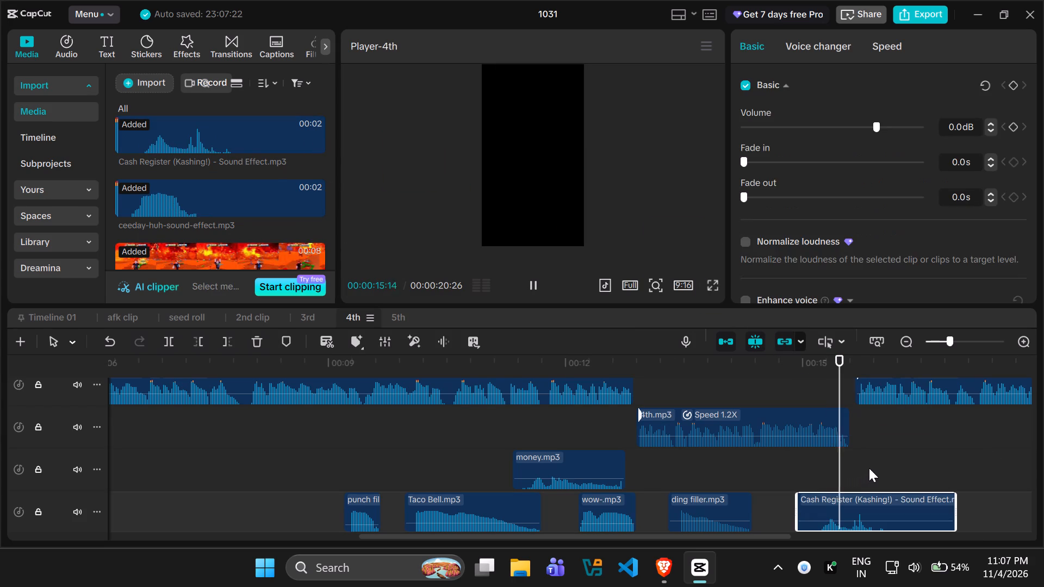
key(space)
click(469, 430)
key(space)
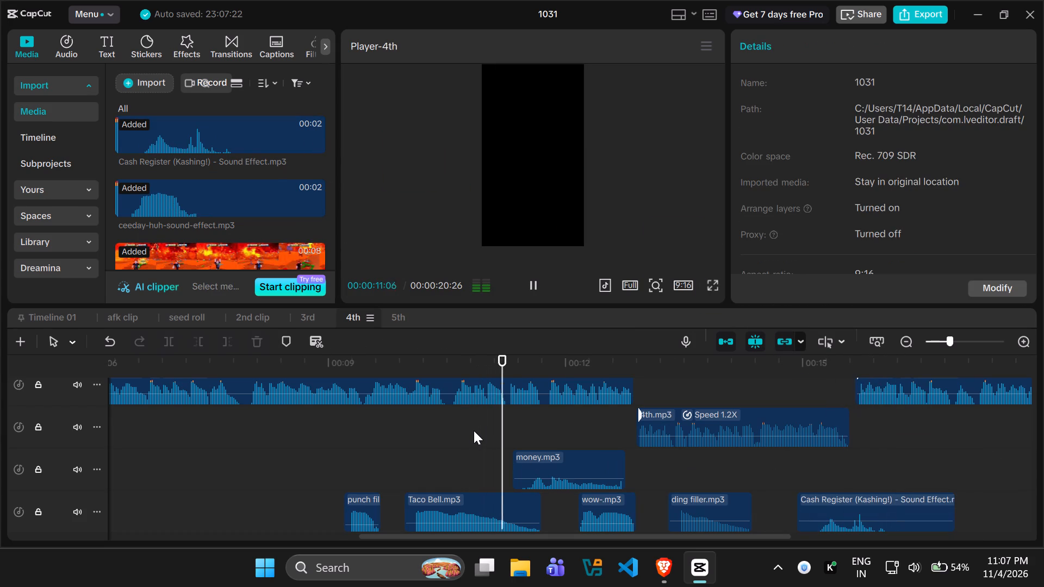
key(space)
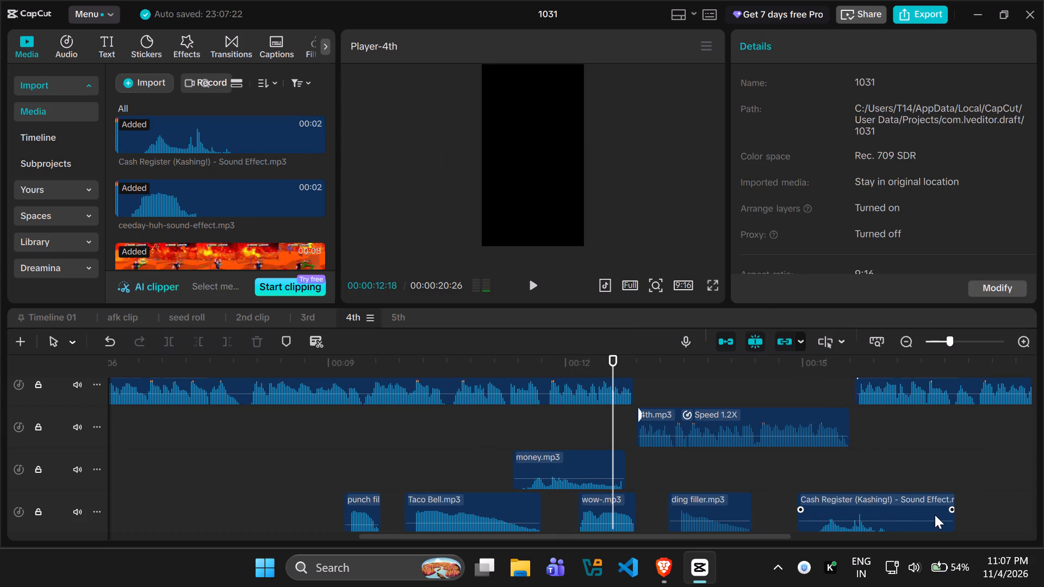
key(space)
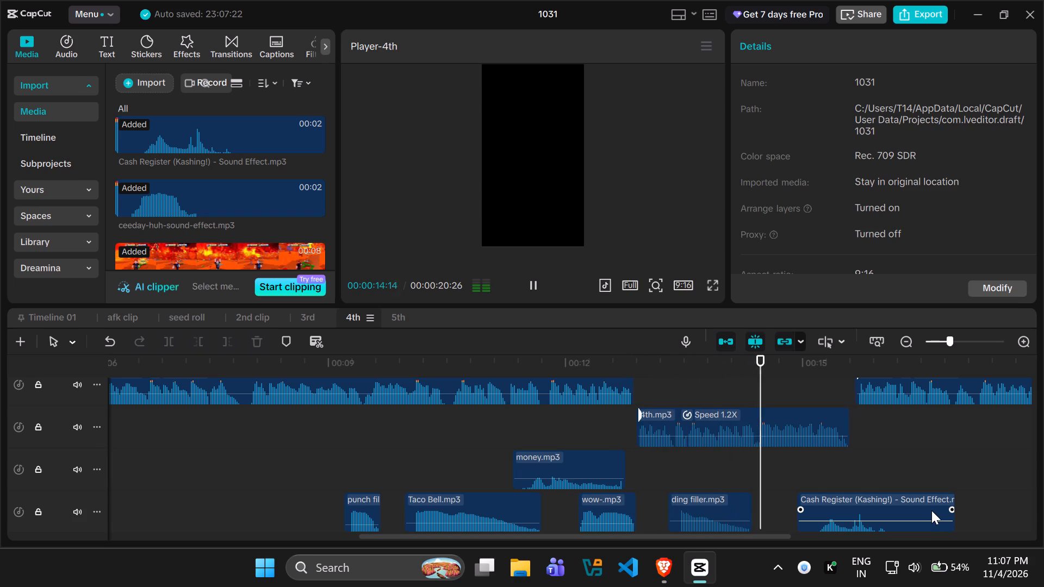
key(space)
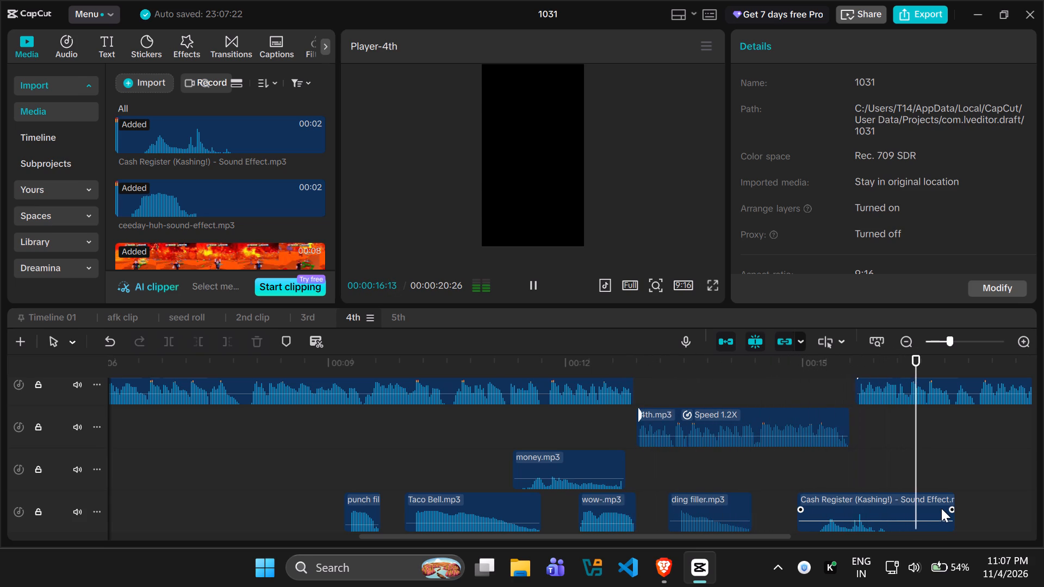
Trim the end of the Cash Register (Kashing!) clip back to about 00:16:05.
click(933, 508)
drag(957, 509, 913, 508)
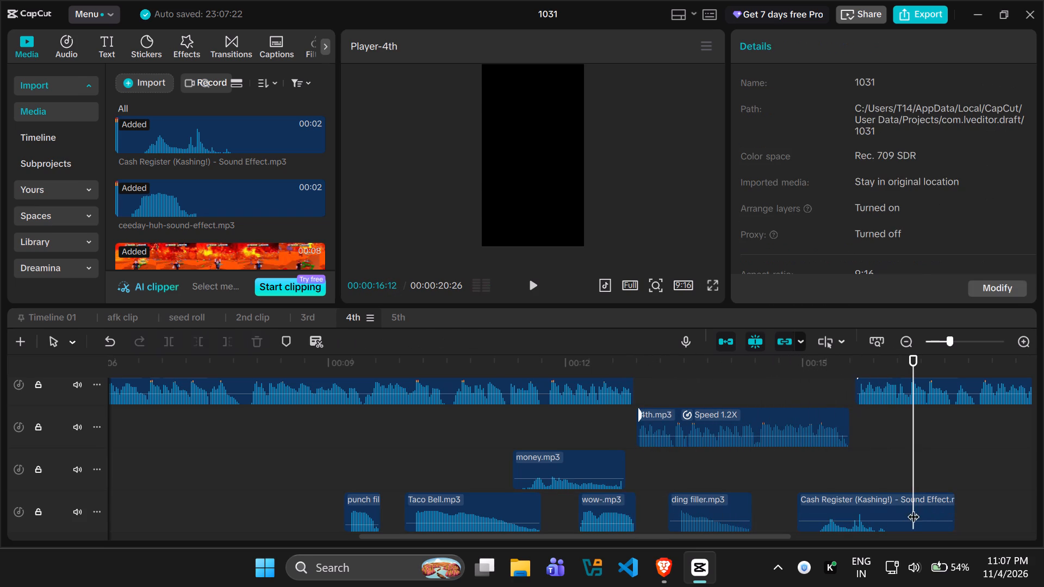
click(915, 508)
drag(958, 519, 894, 519)
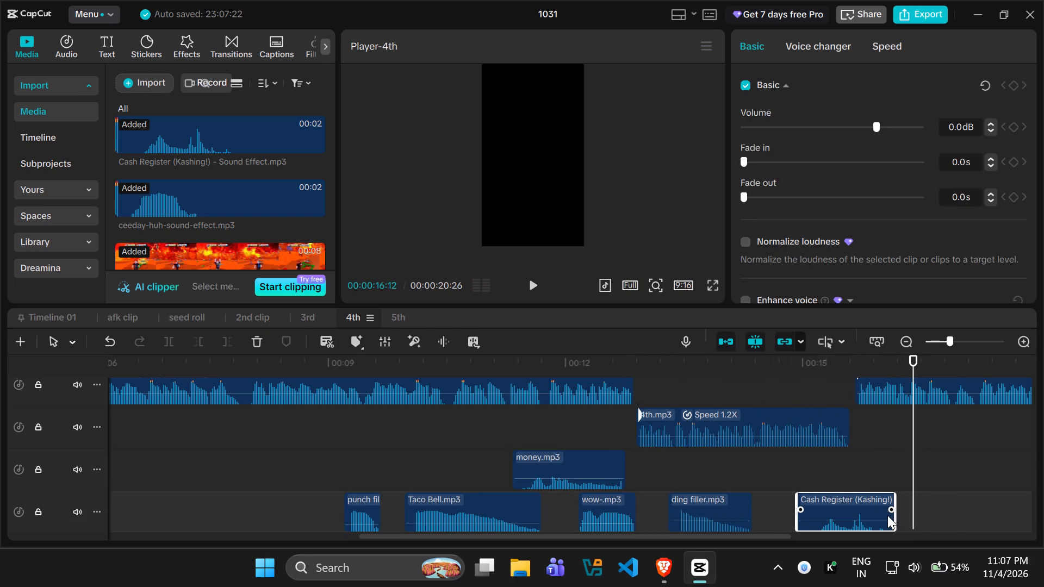
Raise the Cash Register (Kashing!) clip's volume to 2.5 dB and play the timeline.
click(855, 506)
click(989, 121)
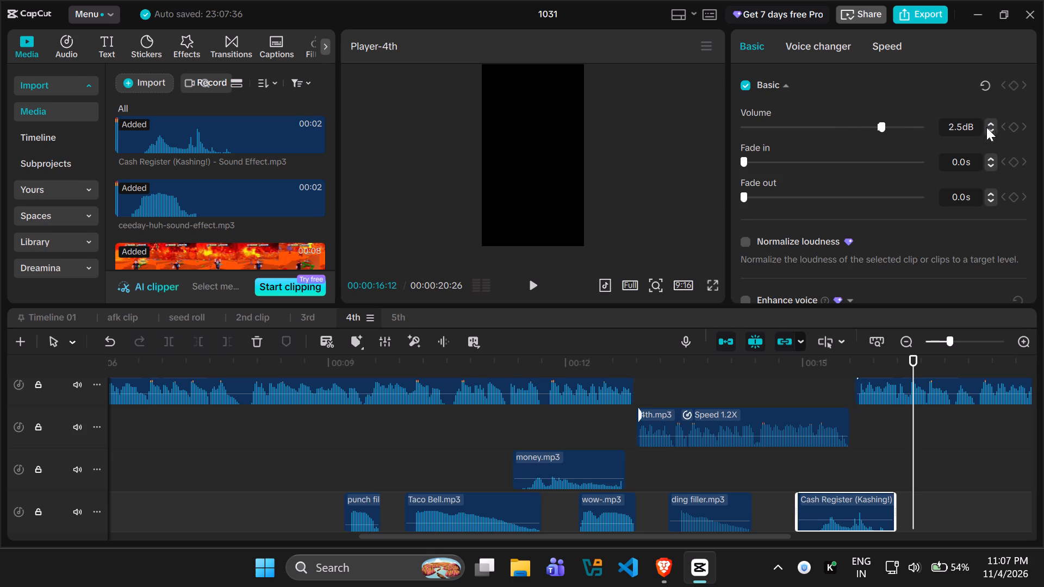
click(770, 467)
key(space)
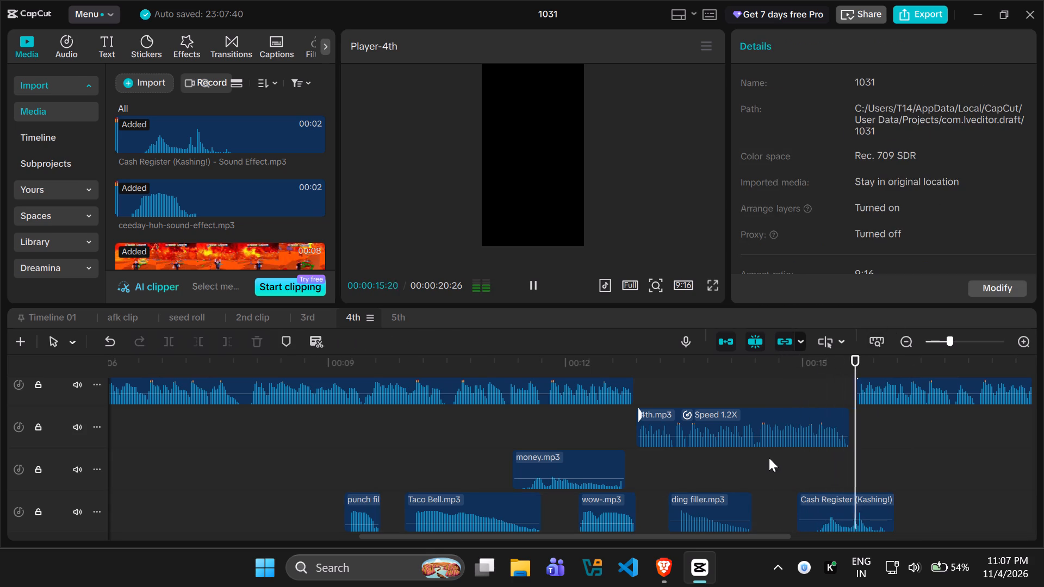
Raise the volume of money.mp3 to 1.0 dB.
click(598, 463)
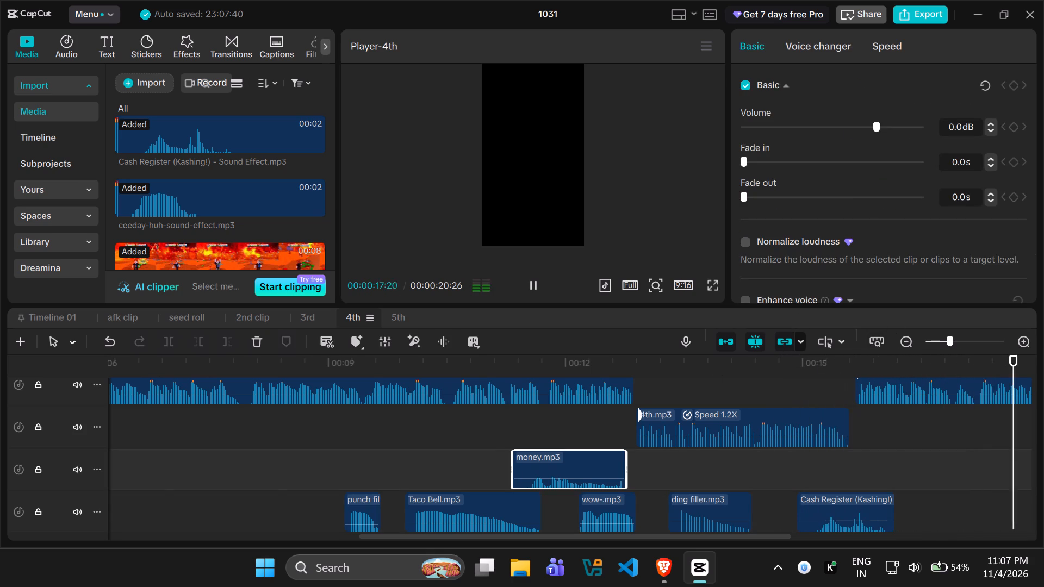
click(992, 121)
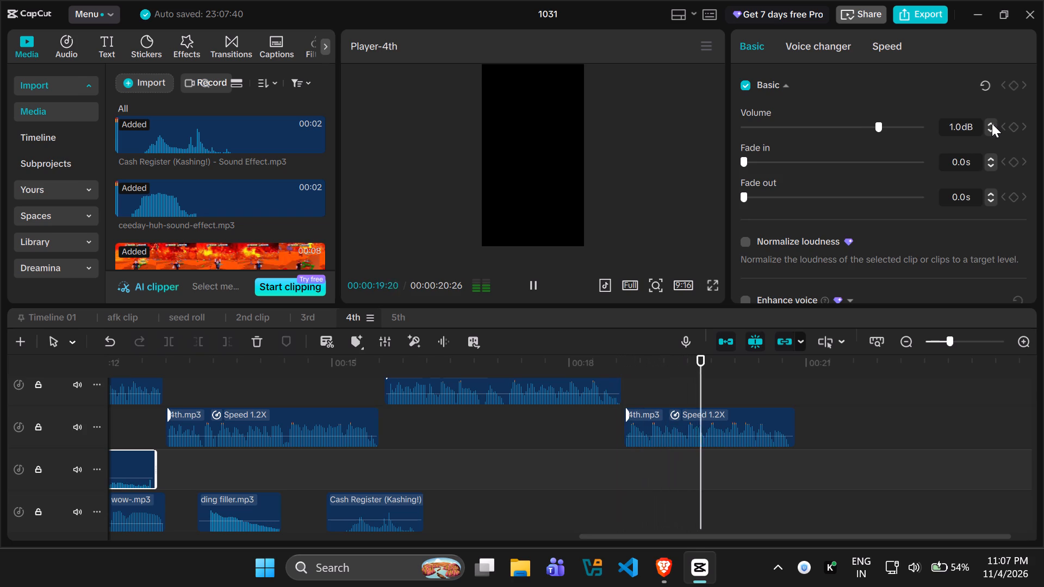
Replay the last part of the 4th voice-over with its sound effects and park the playhead at about 00:16:29.
click(729, 379)
drag(724, 384, 713, 382)
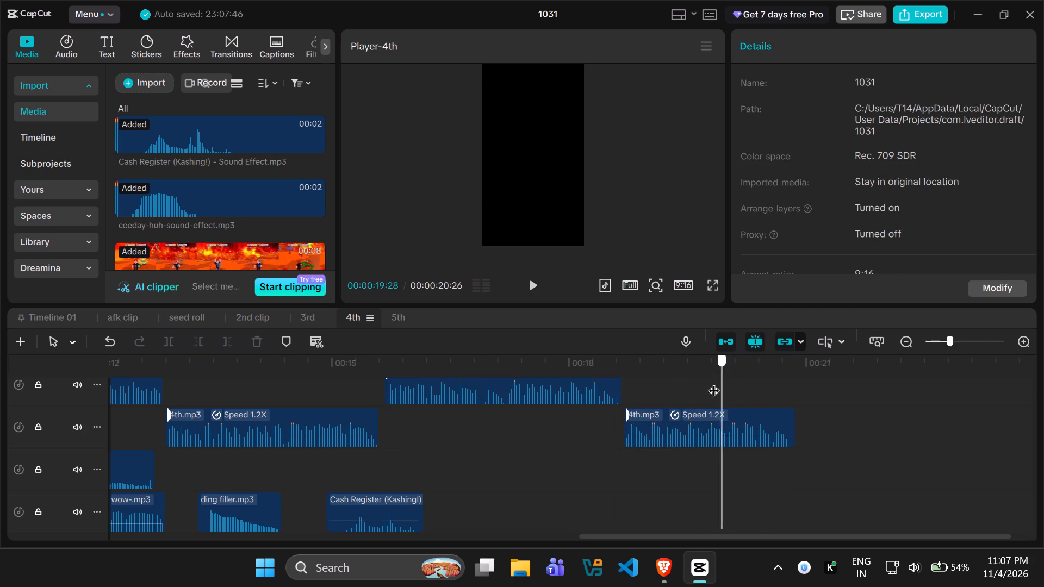
drag(713, 382, 289, 408)
ctrl+scroll(444, 426, down, 1)
key(space)
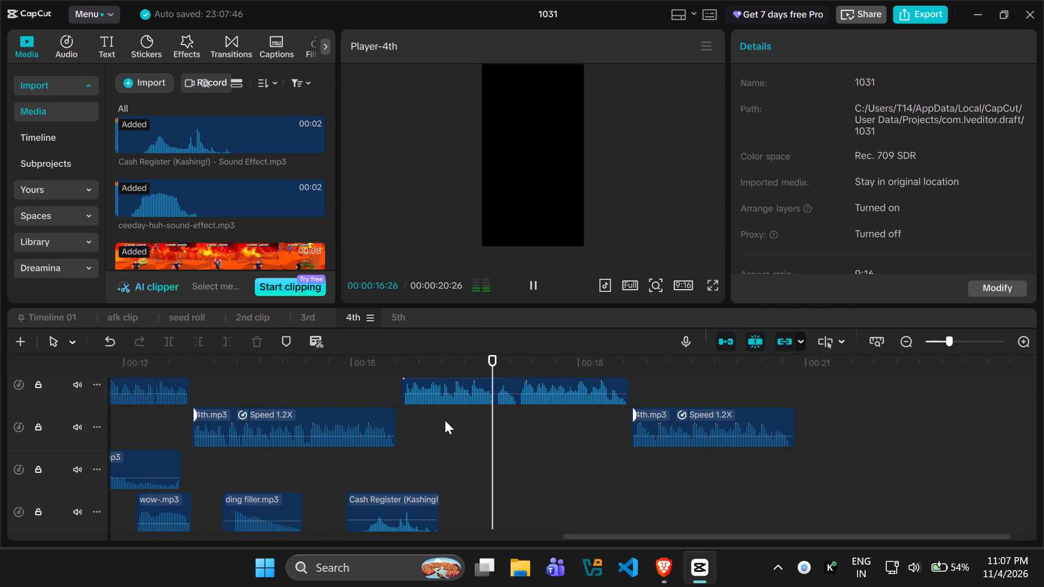
key(space)
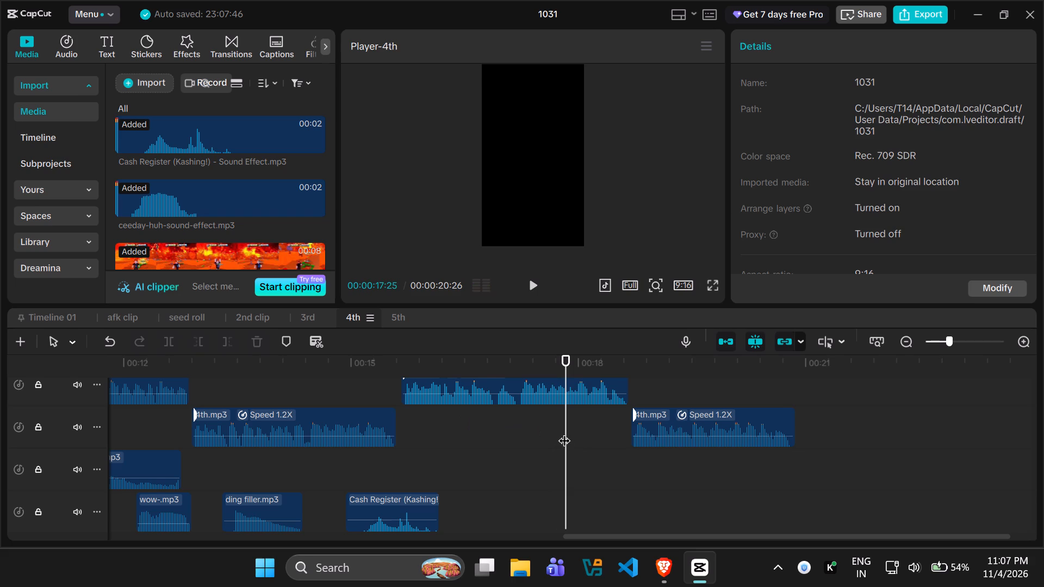
drag(564, 432, 499, 426)
Open a media import from the device and search the "I used them" folder for "filler" sound effects.
click(138, 88)
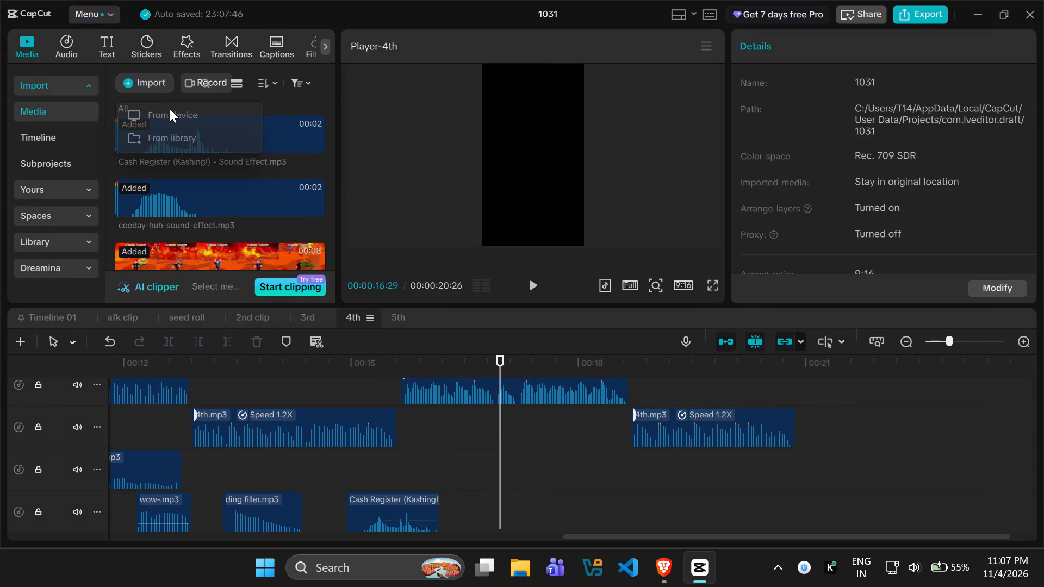
click(170, 109)
click(836, 4)
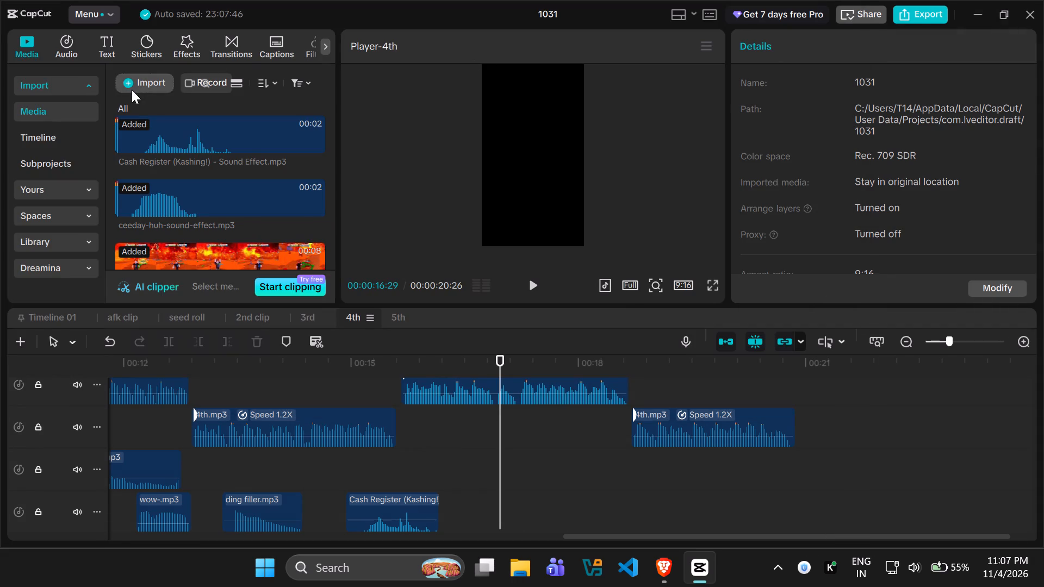
click(139, 76)
click(163, 109)
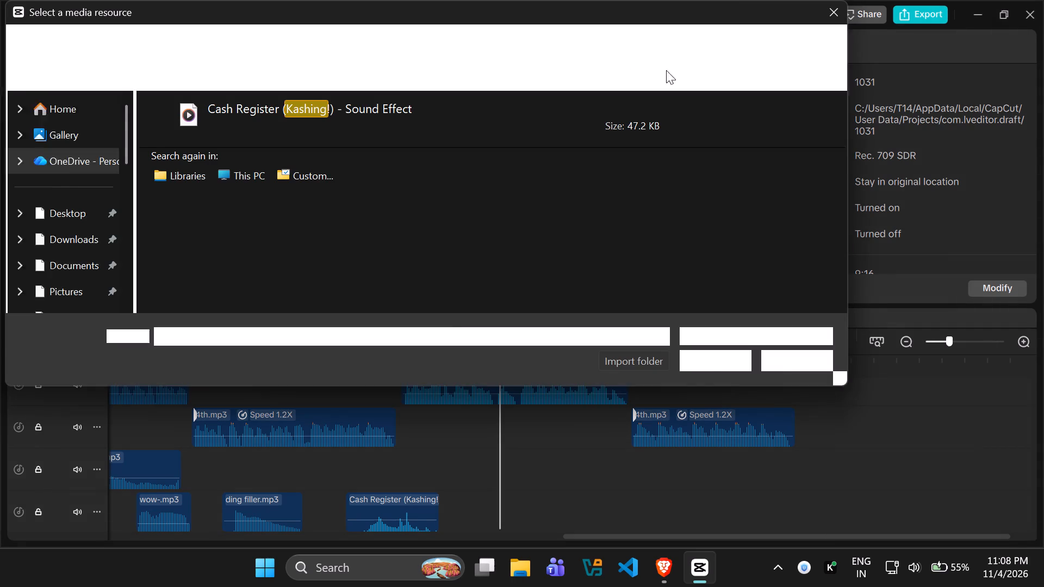
click(811, 47)
click(817, 47)
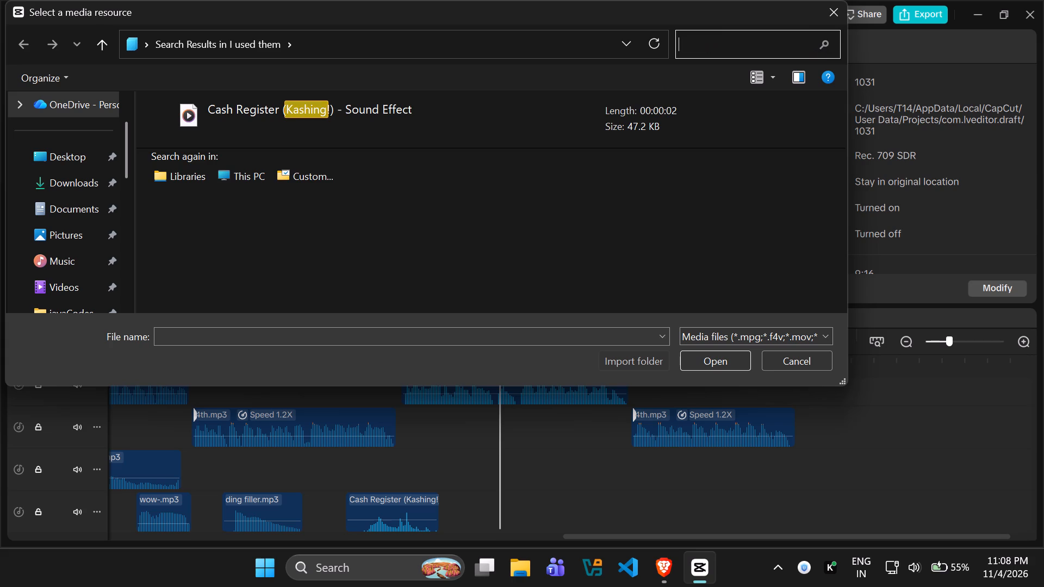
click(732, 47)
text(filler)
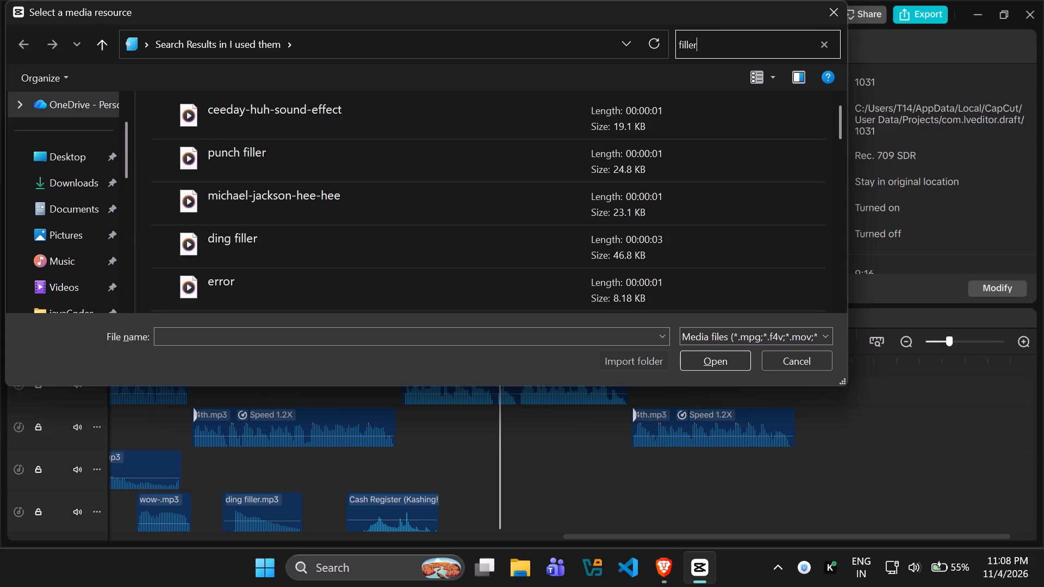
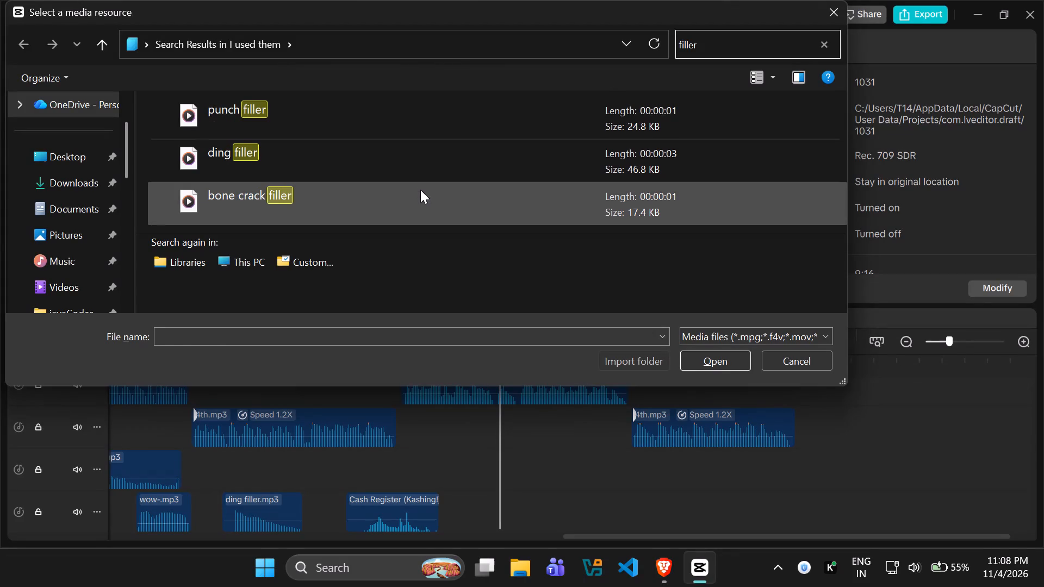
Import bone crack filler.mp3 and place it after the Cash Register clip on the lowest audio track, starting at about 16.6 s.
click(420, 192)
click(722, 364)
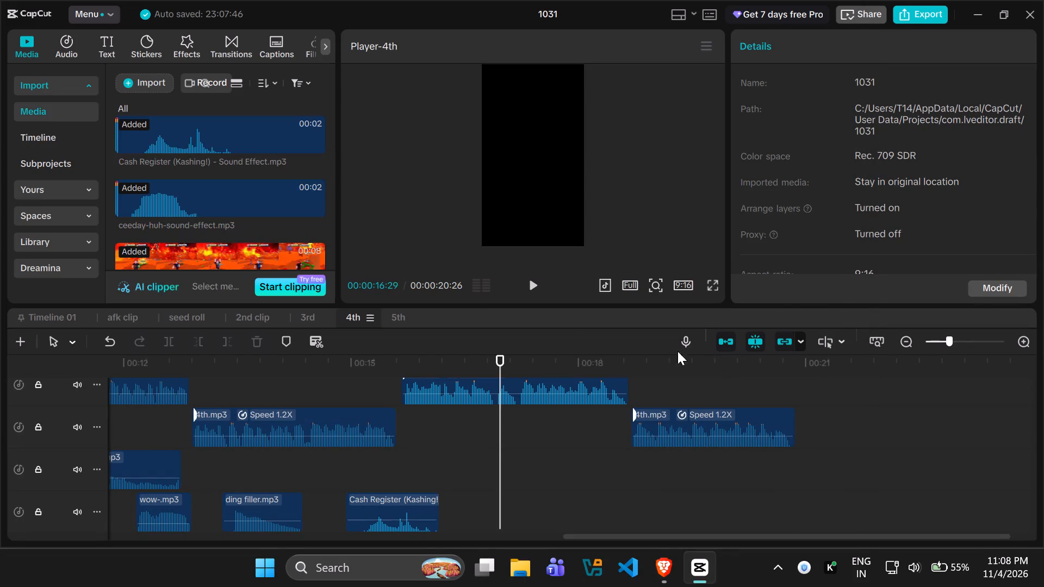
drag(171, 129, 484, 490)
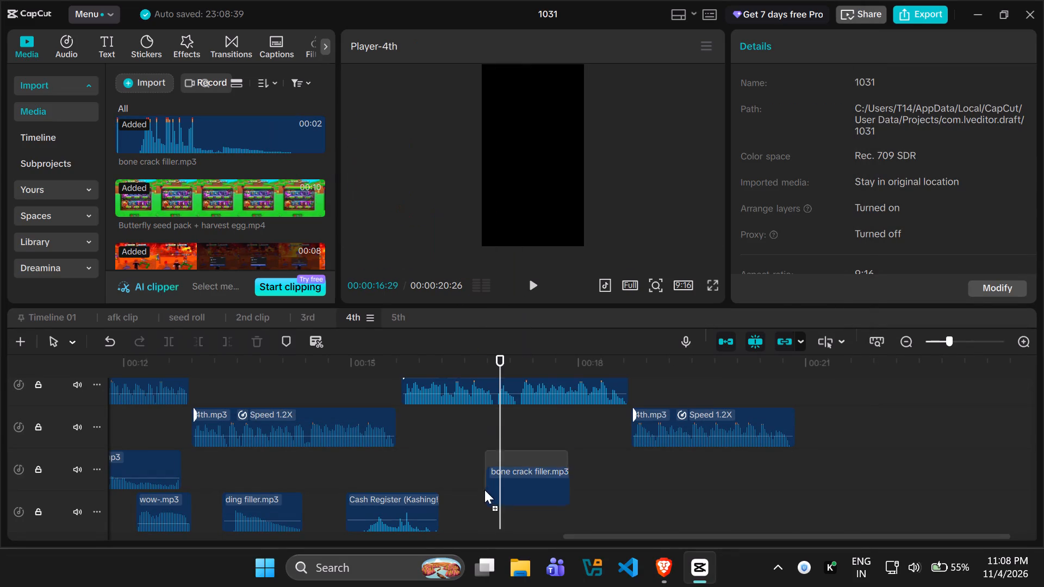
drag(484, 490, 476, 506)
drag(505, 460, 480, 460)
Play the section around the bone crack filler clip, and replay the 4th voice-over from the start.
key(space)
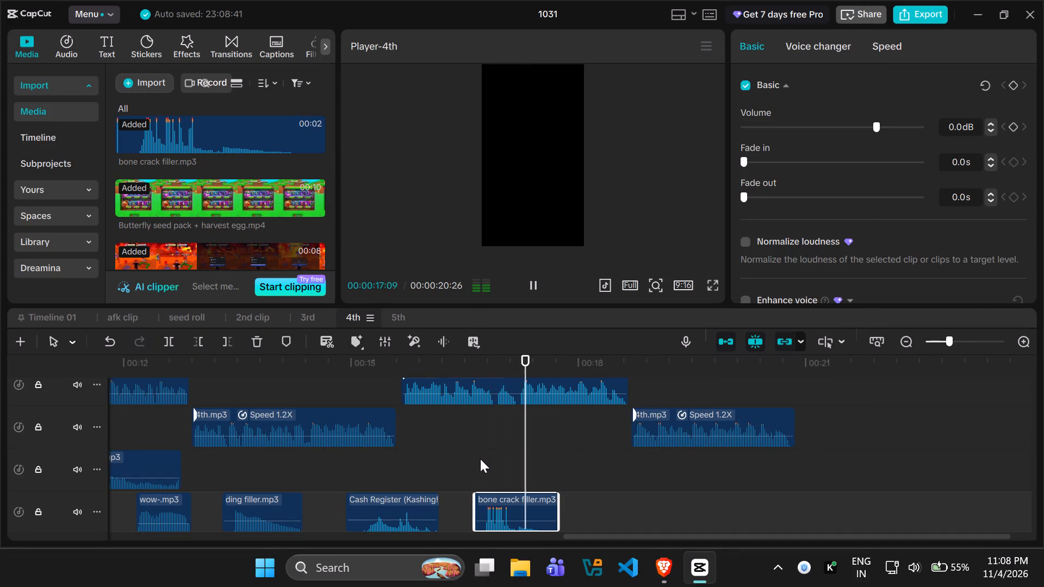
key(space)
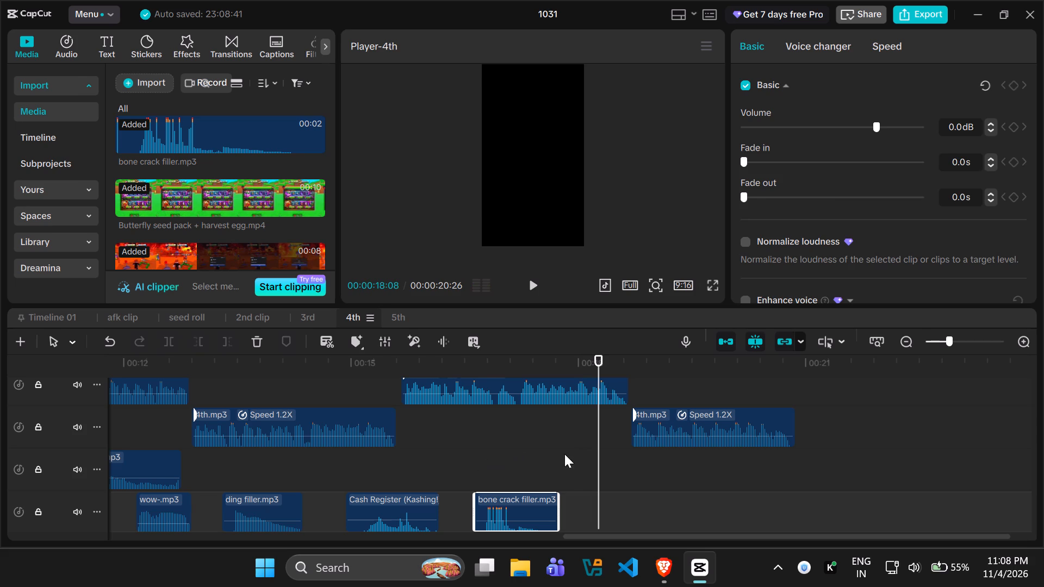
drag(595, 456, 580, 457)
drag(581, 459, 0, 440)
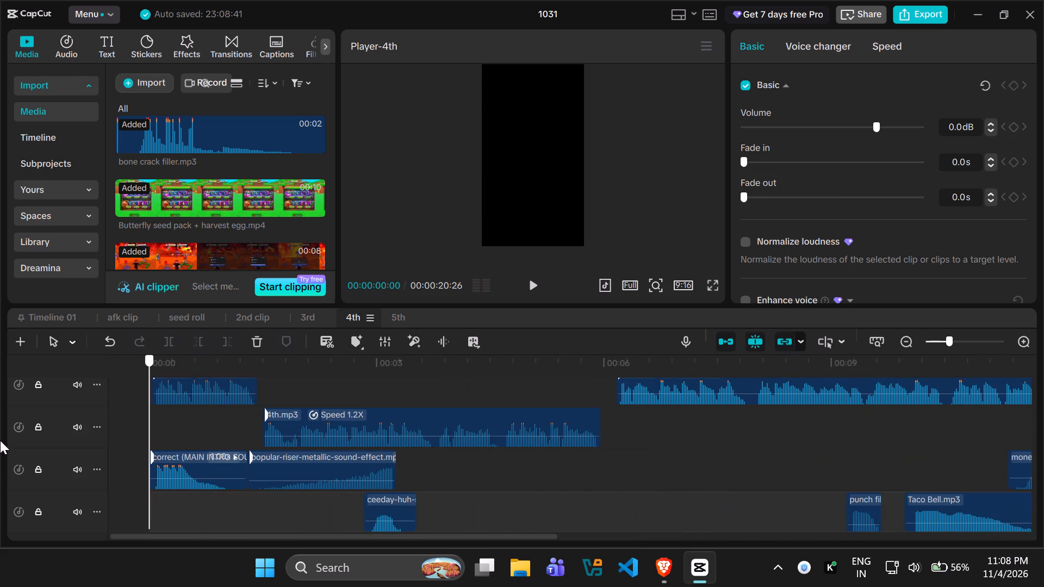
drag(0, 440, 0, 436)
key(space)
ctrl+scroll(661, 430, down, 6)
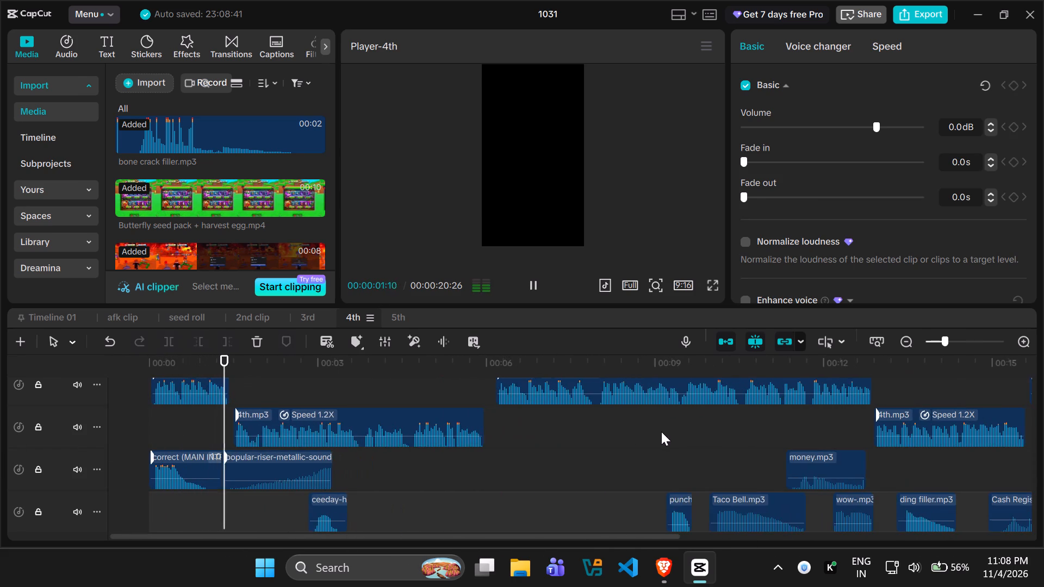
ctrl+scroll(645, 435, down, 2)
scroll(411, 453, up, 5)
scroll(411, 453, down, 6)
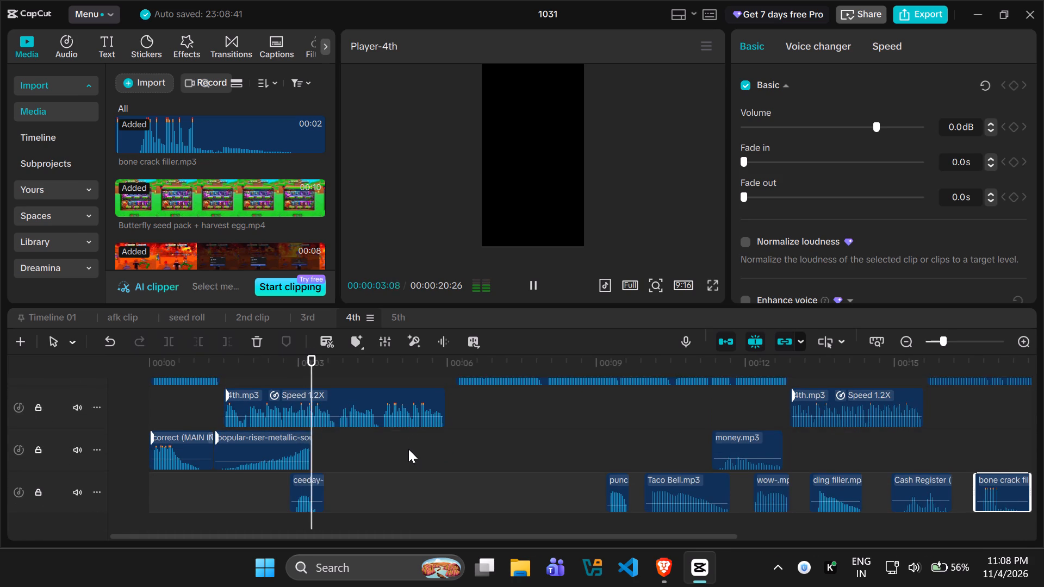
scroll(407, 446, down, 2)
Import anime-yippe.mp3 from the "I used them" folder and place it after bone crack filler.mp3, ending with the voice-over at about 00:20:26.
click(148, 89)
click(157, 115)
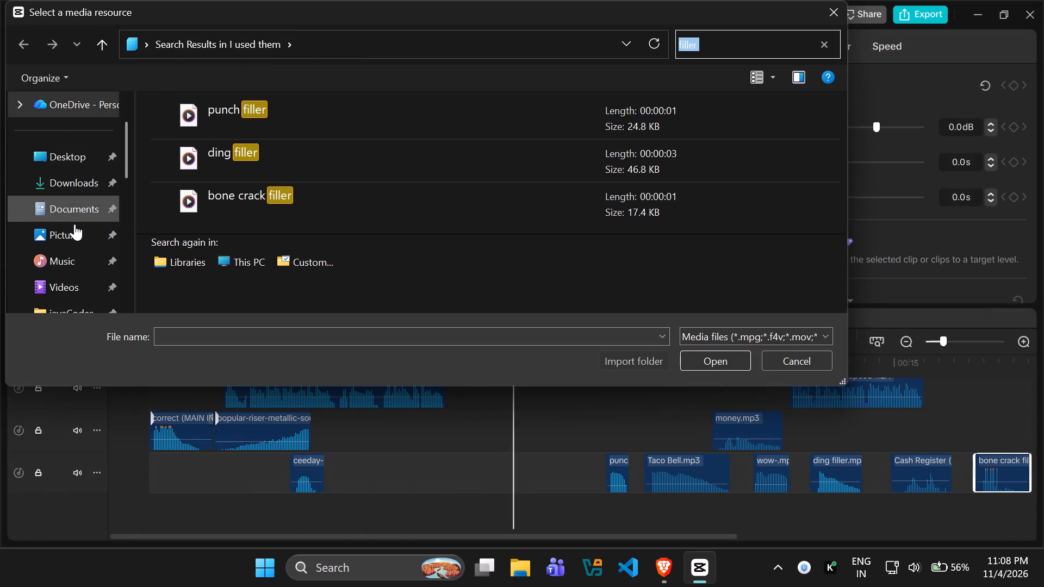
scroll(72, 258, down, 6)
scroll(63, 245, up, 1)
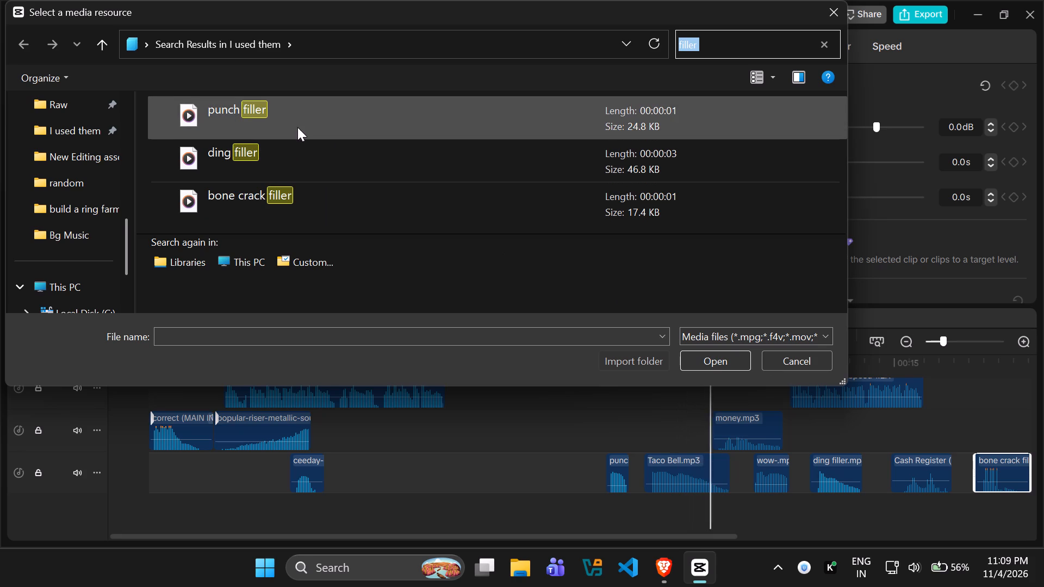
click(401, 147)
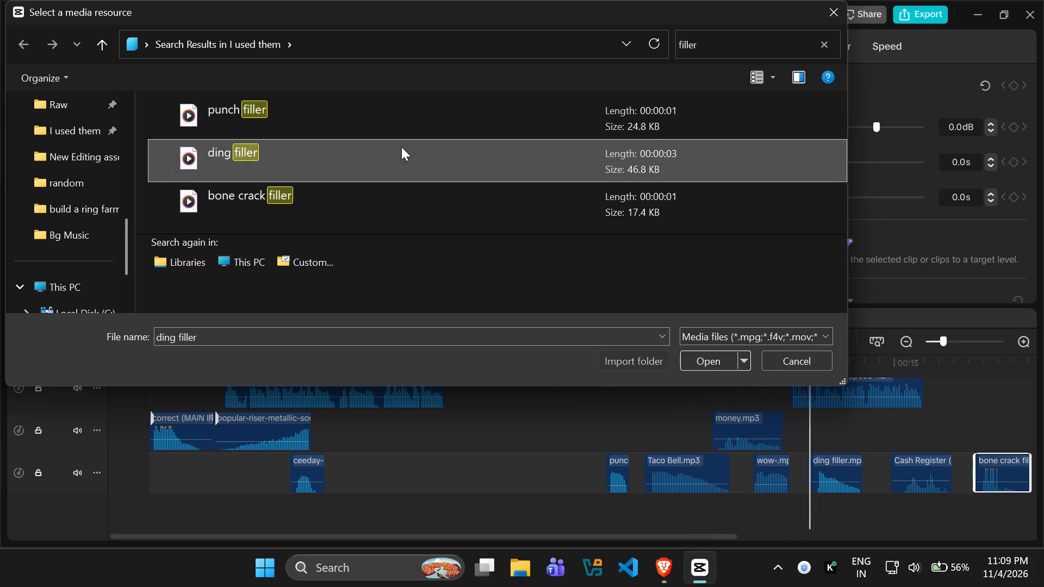
click(824, 47)
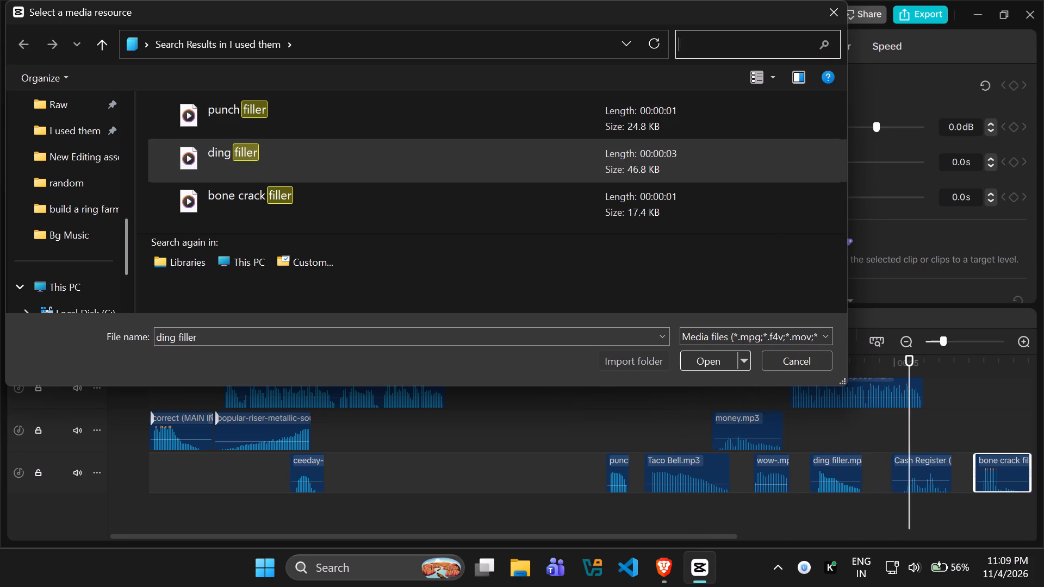
click(172, 51)
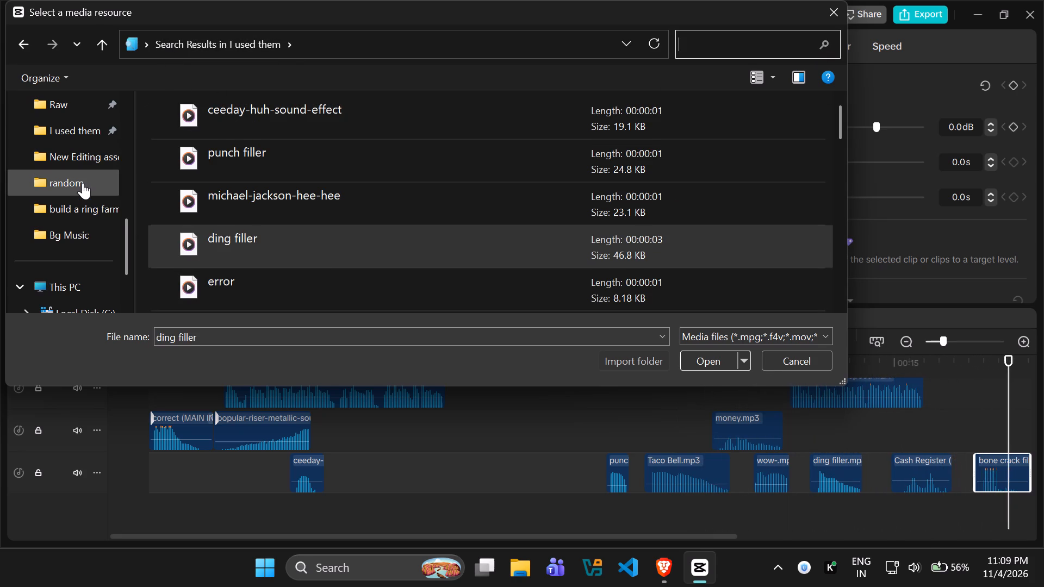
click(77, 135)
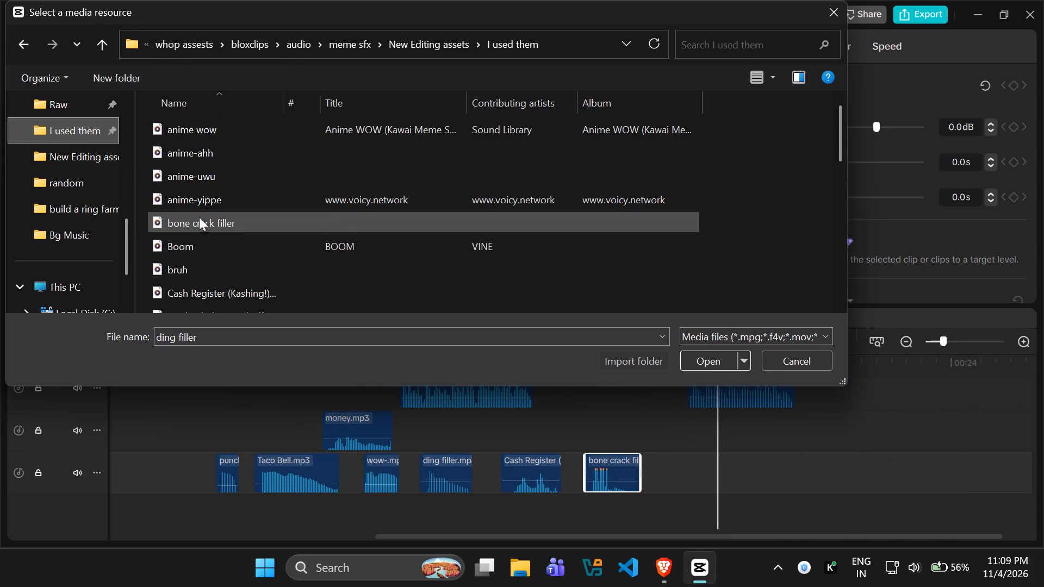
click(227, 203)
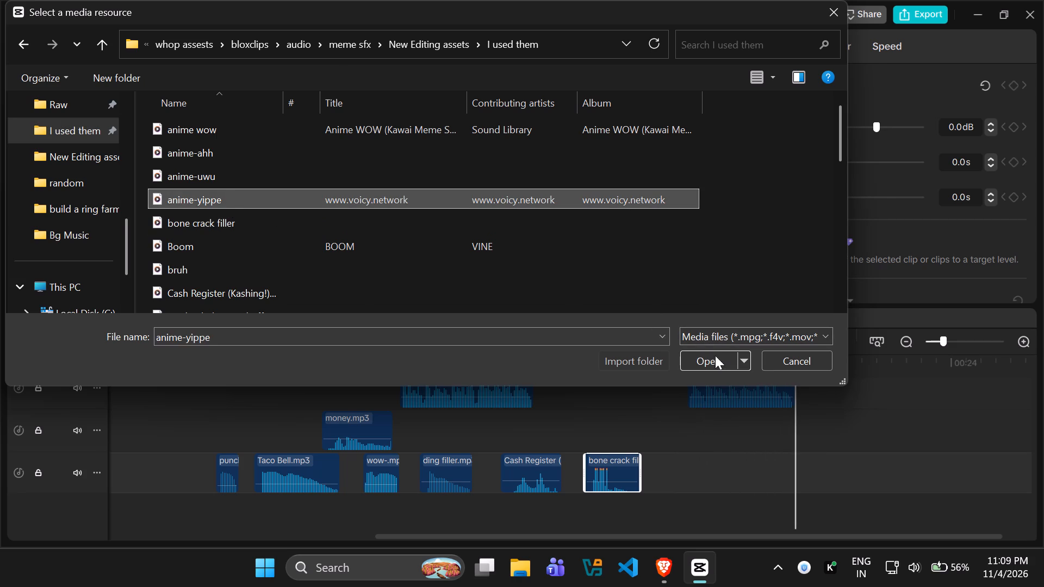
click(714, 356)
drag(158, 136, 695, 450)
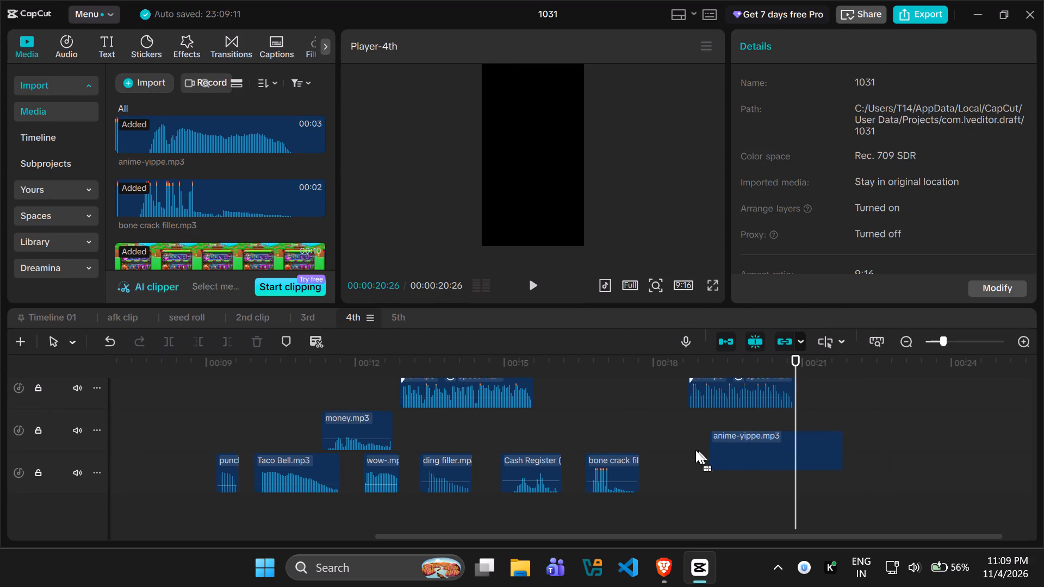
drag(695, 450, 666, 472)
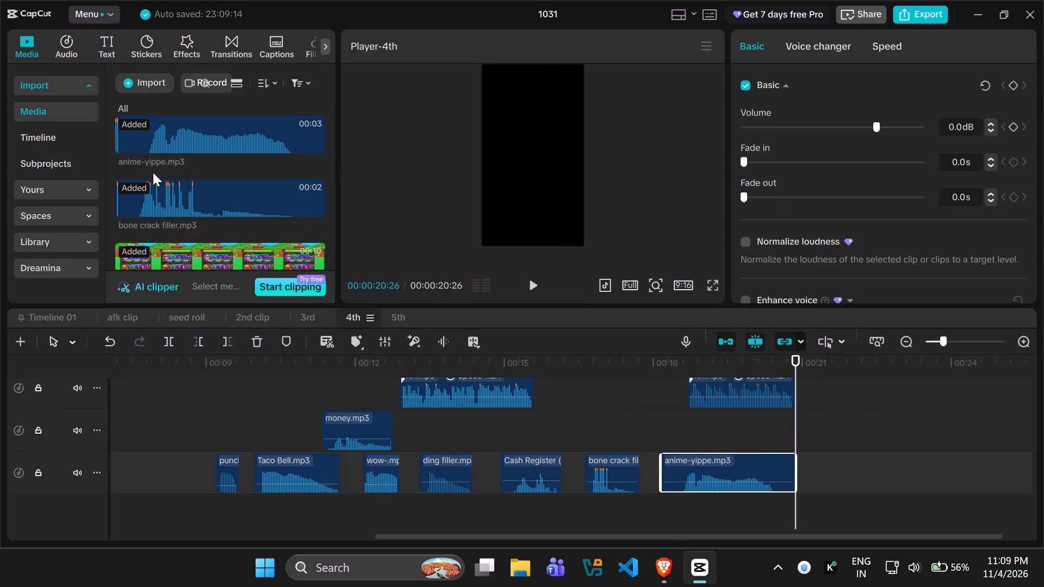
Import Boom.mp3, preview it, and place it before the punch filler clip on the lowest audio track, starting at about 6.5 s.
click(140, 82)
click(182, 116)
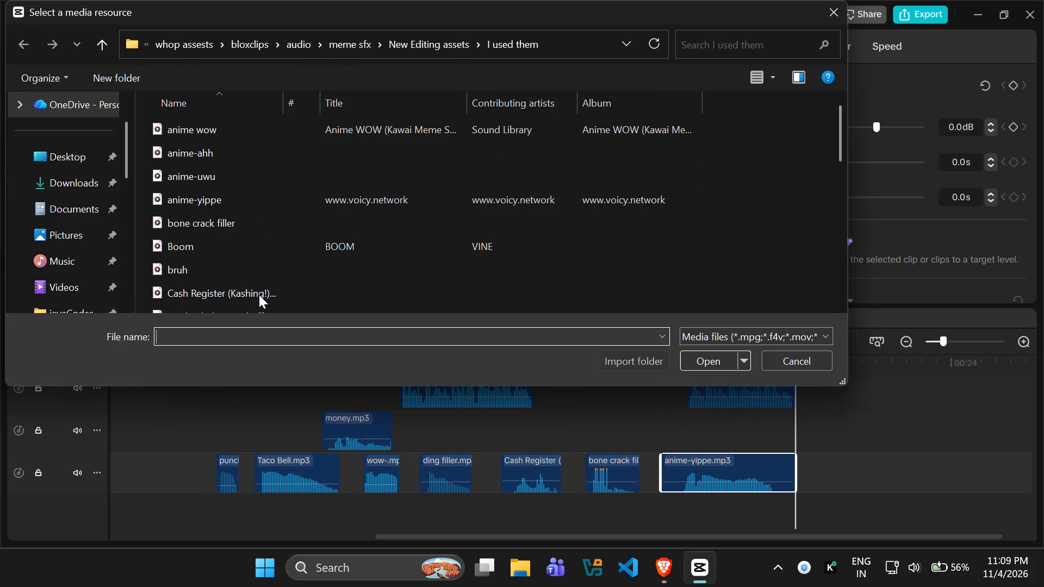
click(253, 248)
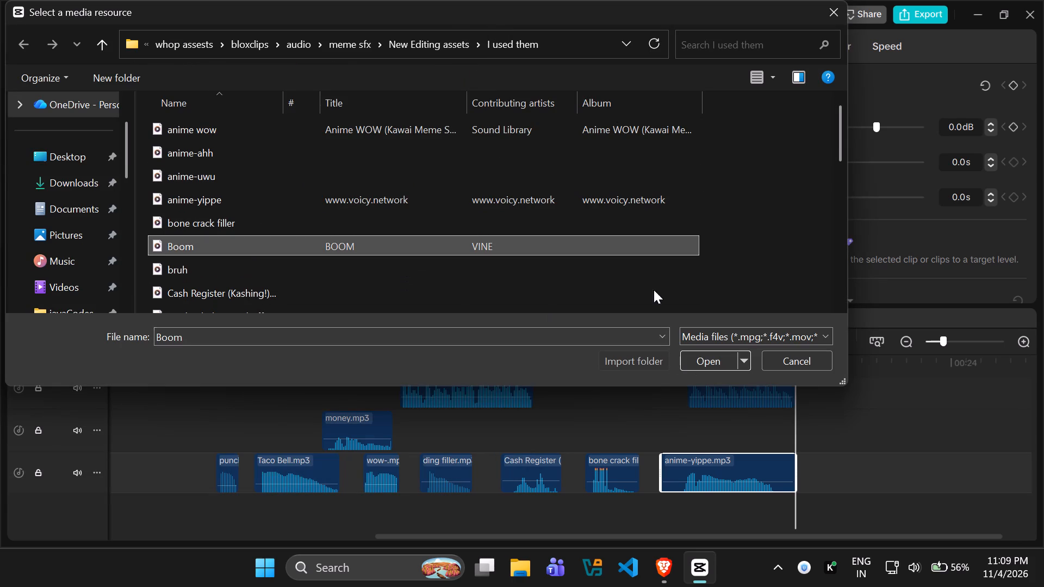
click(717, 365)
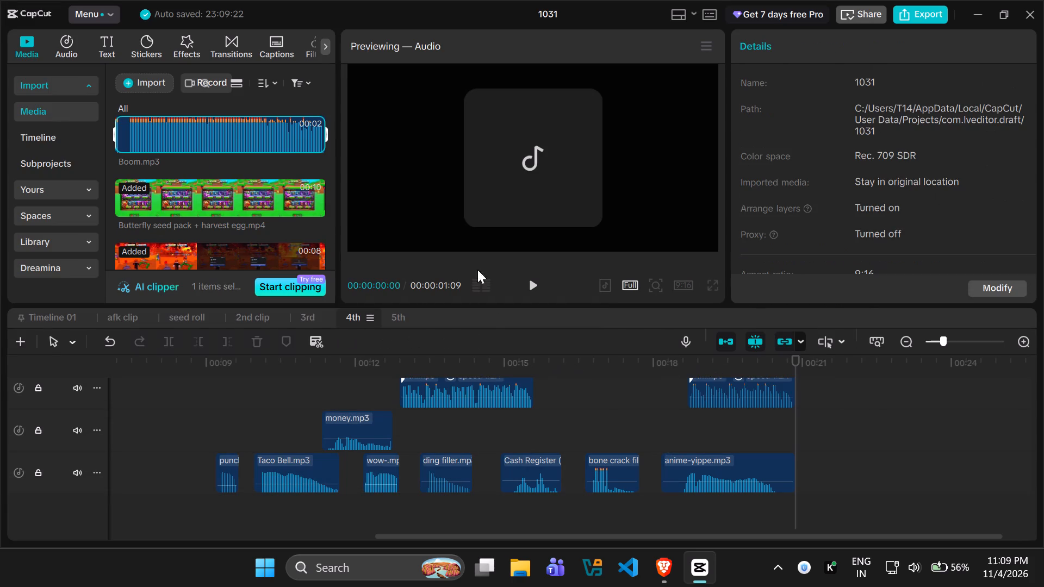
click(539, 284)
click(538, 284)
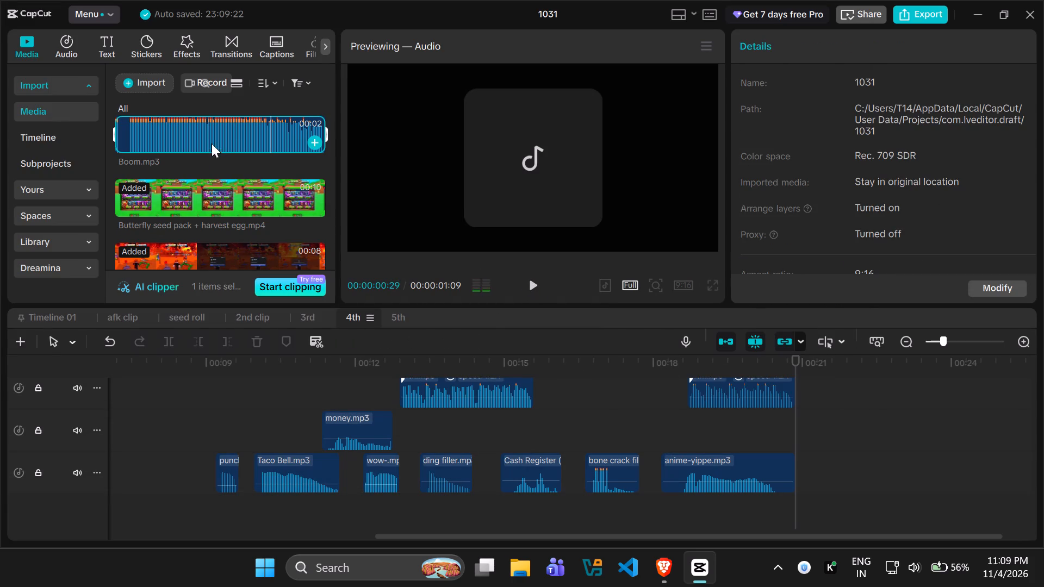
drag(206, 127, 133, 478)
scroll(346, 432, down, 1)
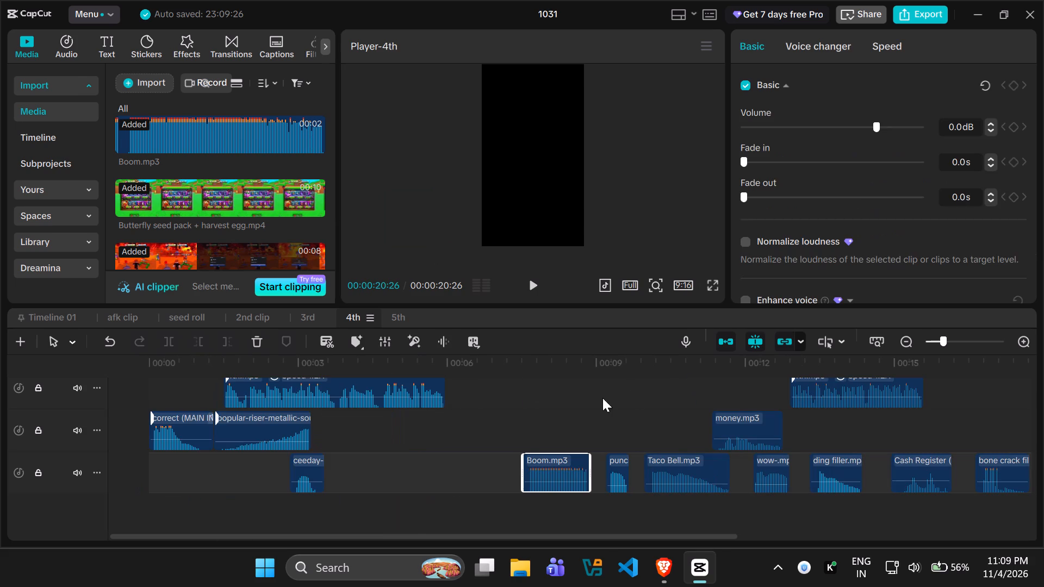
drag(538, 463, 489, 463)
Play the whole 4th voice-over with its sound effects from the start to the end.
drag(173, 469, 168, 470)
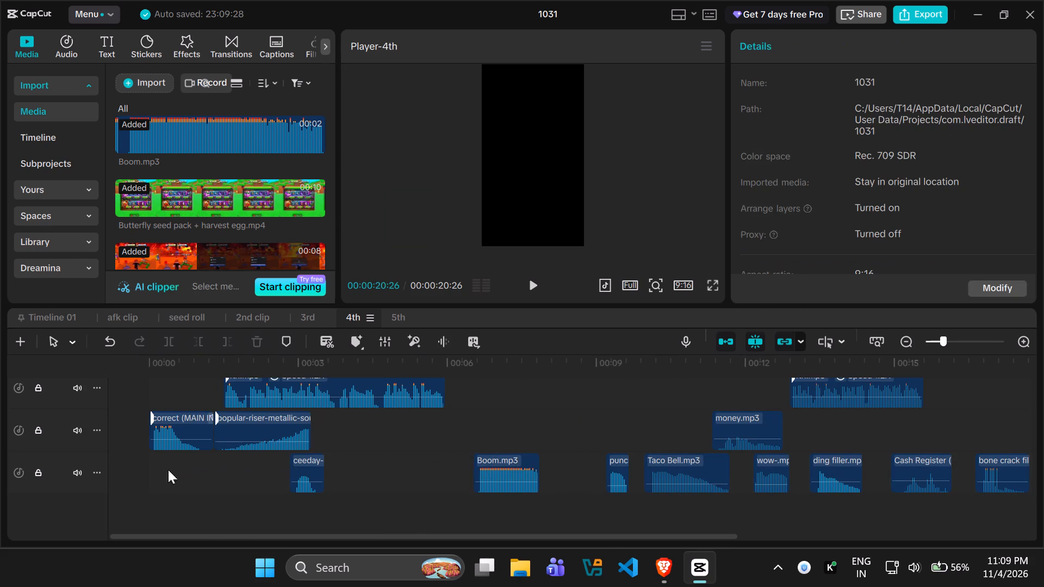
drag(168, 470, 167, 471)
drag(157, 473, 105, 473)
key(space)
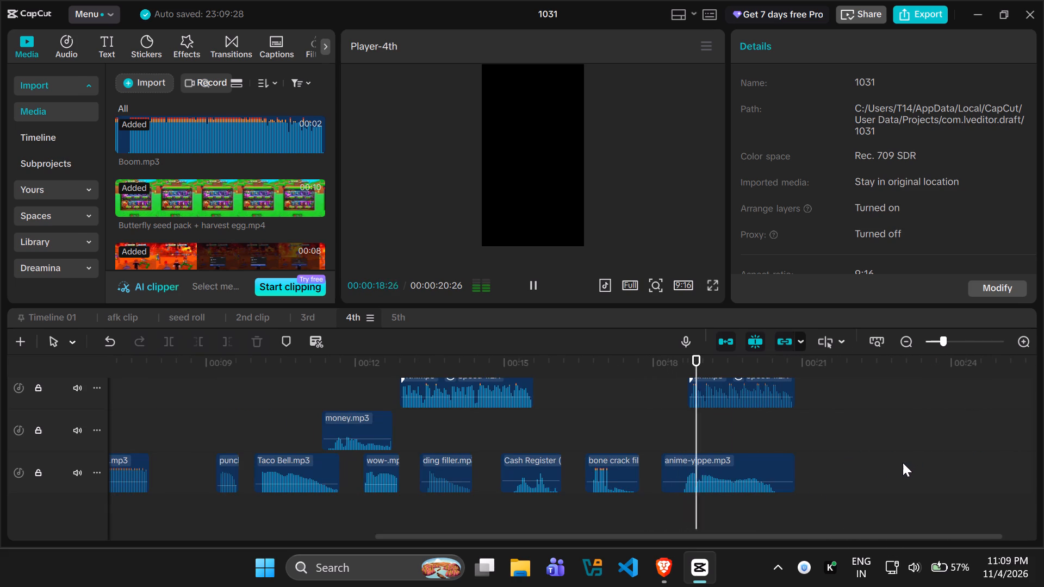
drag(742, 440, 688, 438)
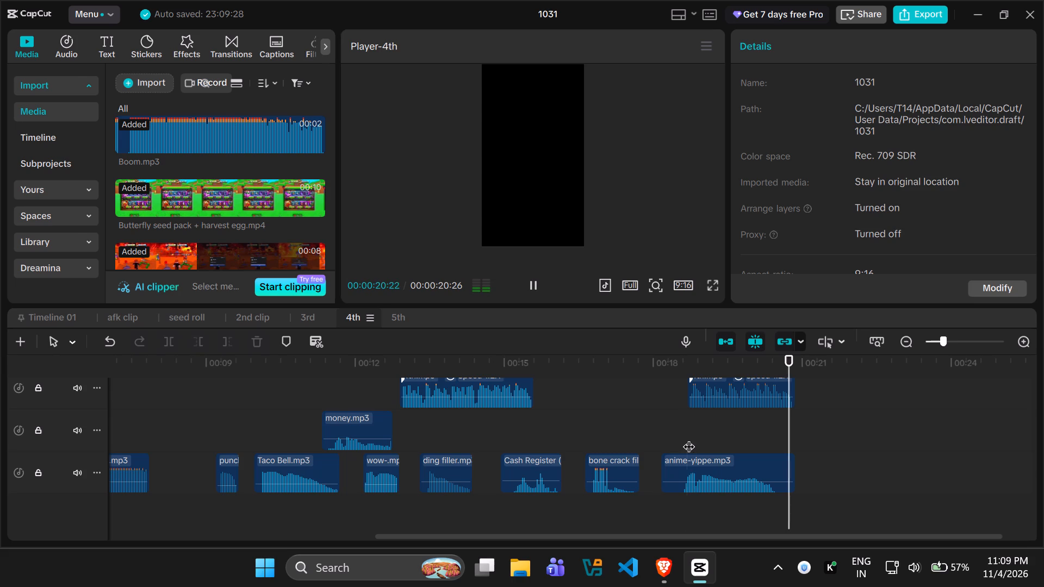
drag(686, 438, 417, 408)
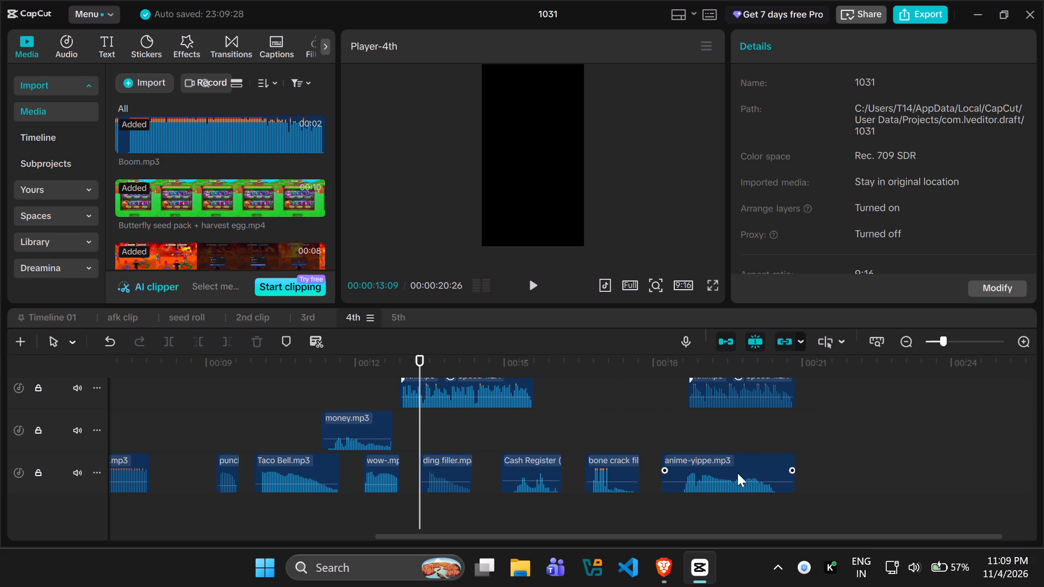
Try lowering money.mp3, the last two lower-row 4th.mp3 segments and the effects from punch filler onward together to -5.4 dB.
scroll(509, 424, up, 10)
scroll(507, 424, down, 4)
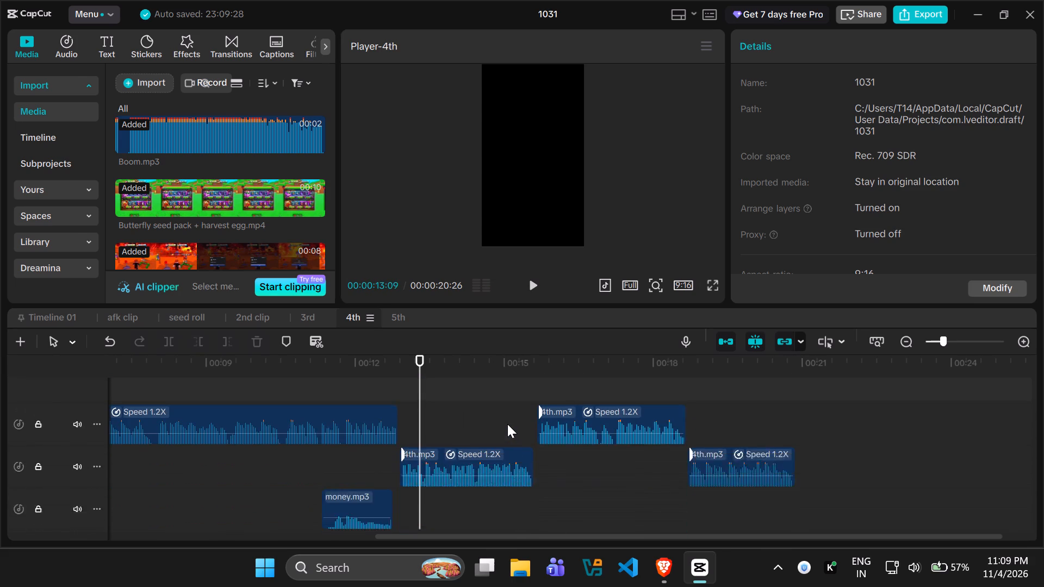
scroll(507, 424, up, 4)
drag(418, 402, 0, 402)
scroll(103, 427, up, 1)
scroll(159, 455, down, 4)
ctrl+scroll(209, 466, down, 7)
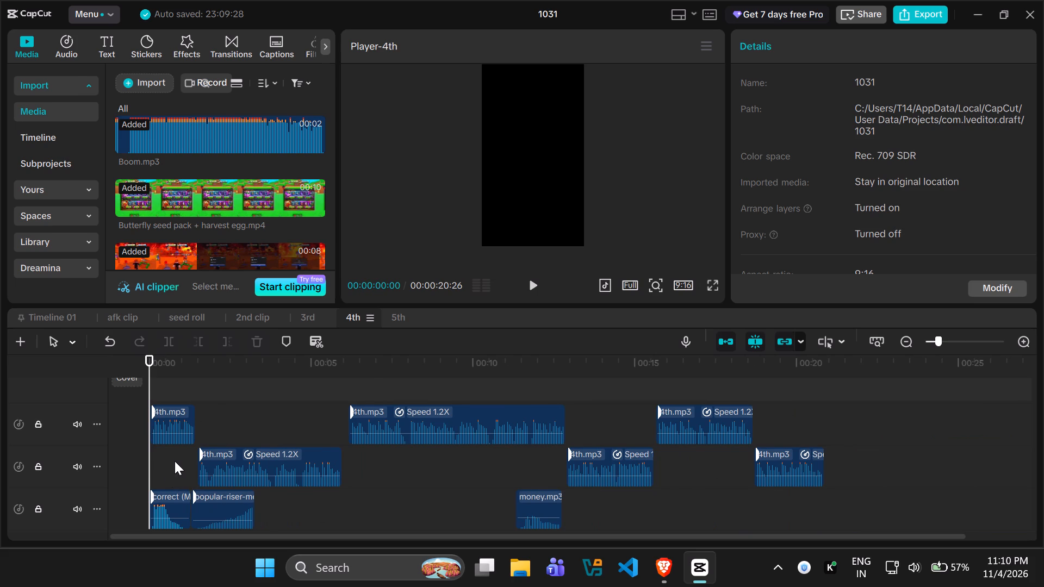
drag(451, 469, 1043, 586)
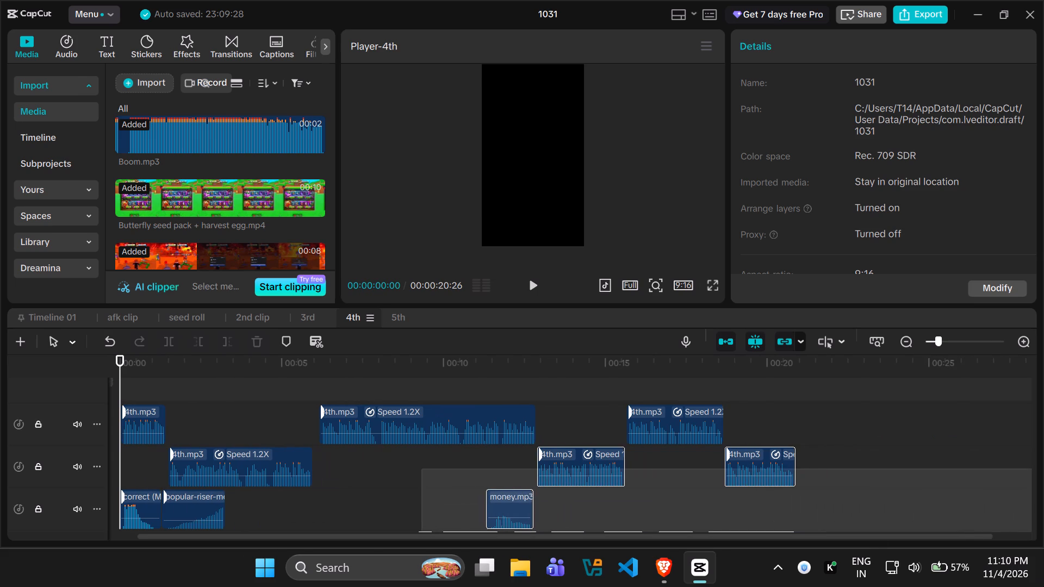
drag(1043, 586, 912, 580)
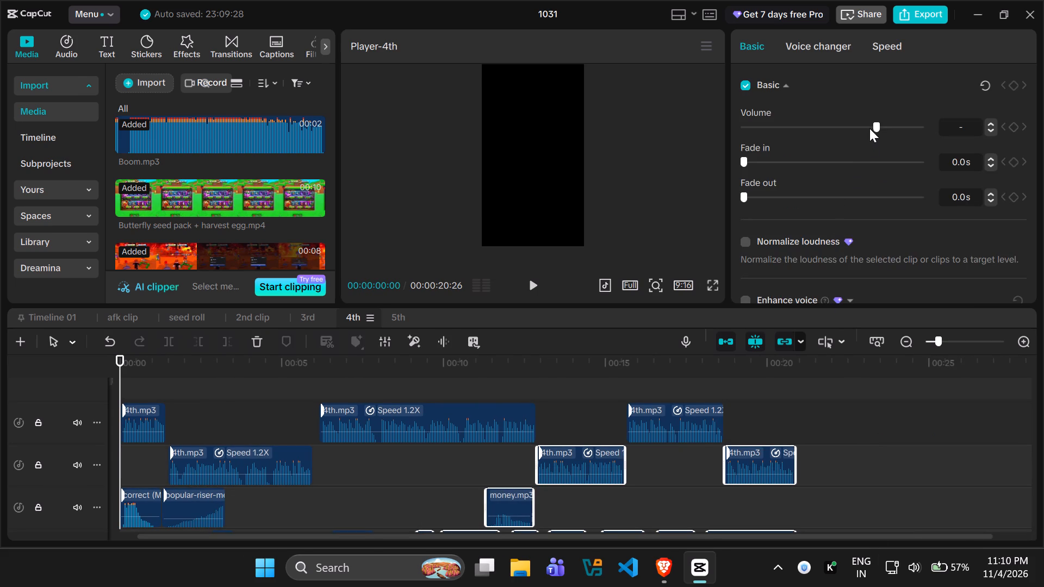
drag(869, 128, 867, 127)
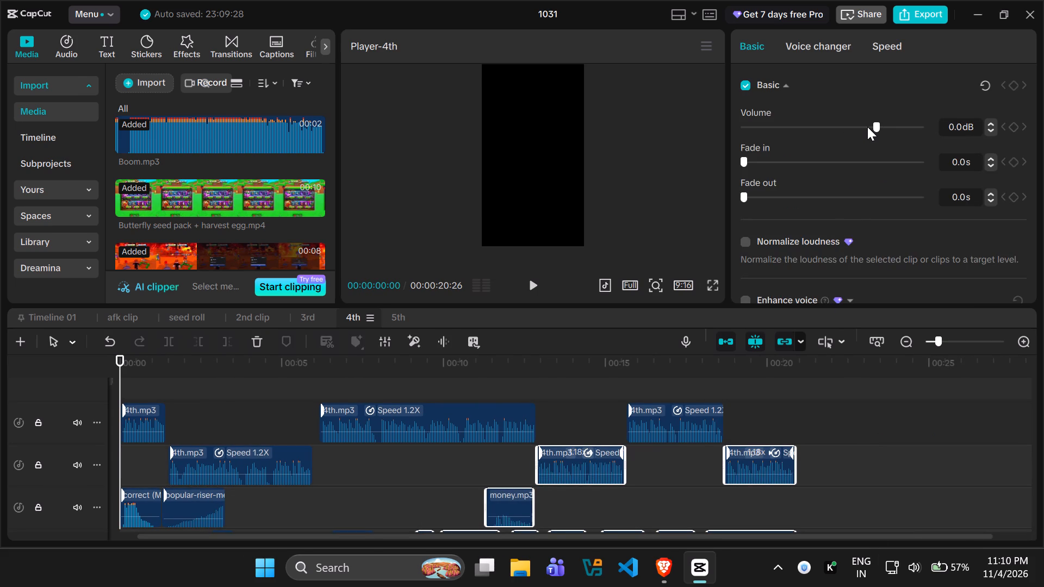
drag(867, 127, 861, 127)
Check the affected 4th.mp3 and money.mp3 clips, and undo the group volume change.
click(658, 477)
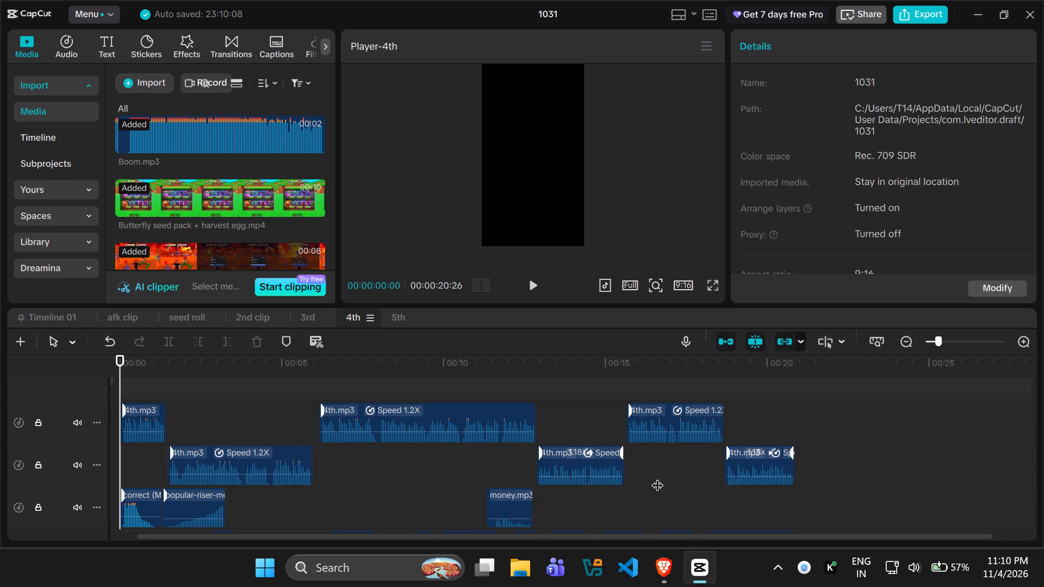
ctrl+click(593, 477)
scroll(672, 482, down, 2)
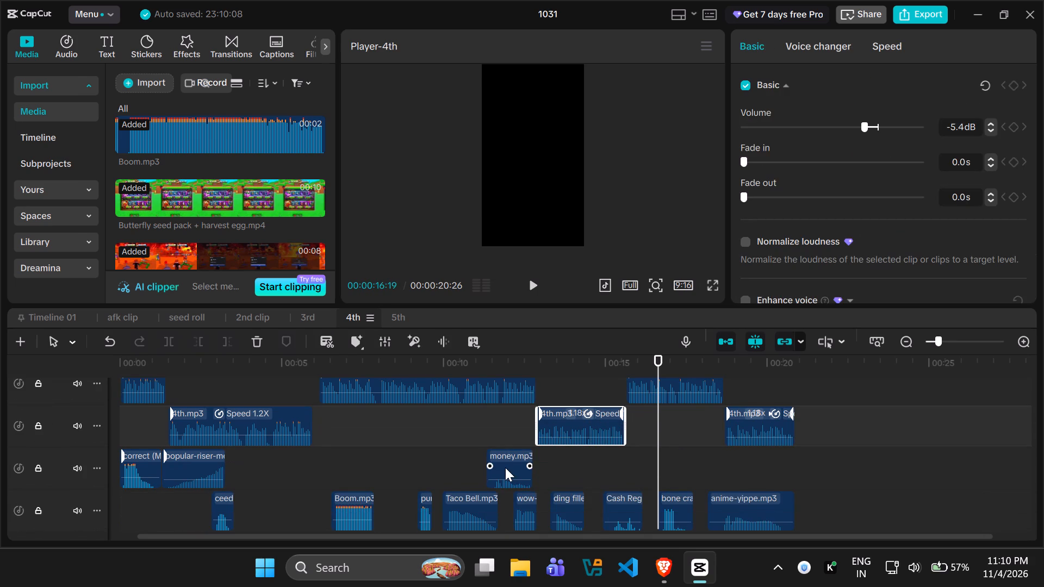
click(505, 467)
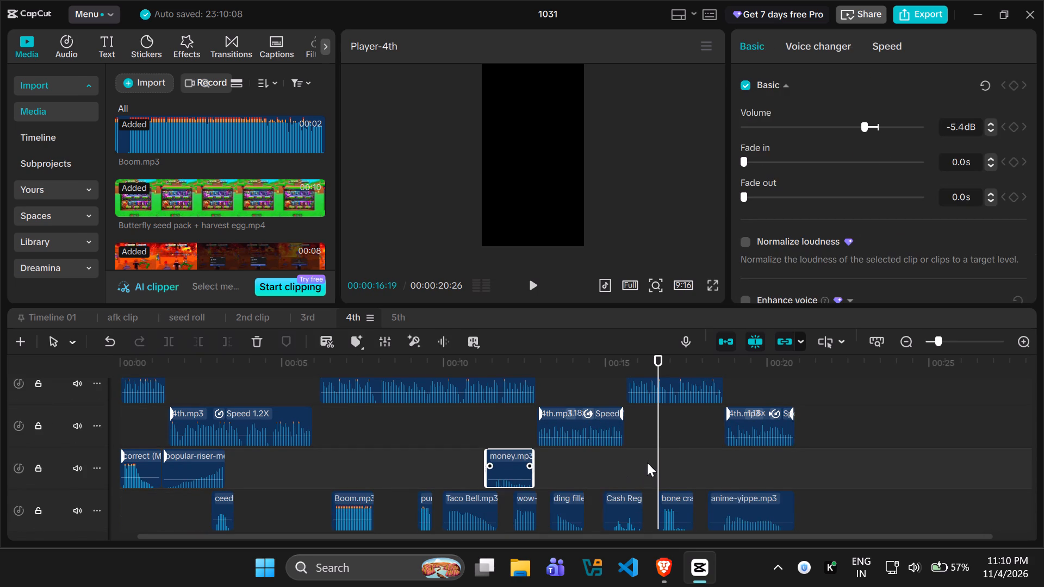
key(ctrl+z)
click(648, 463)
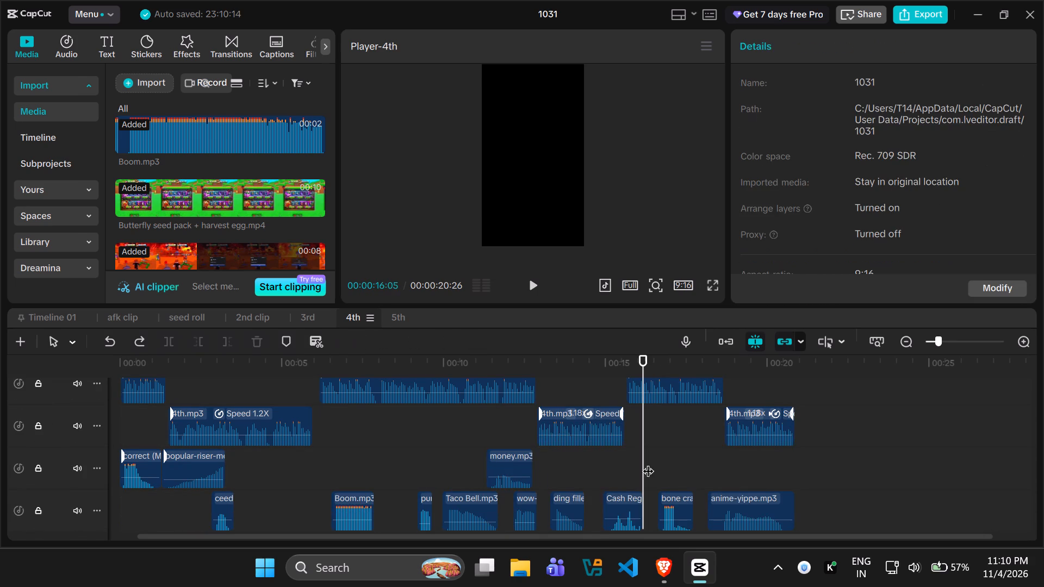
Lower money.mp3 and every lowest-track effect from Boom.mp3 through anime-yippe.mp3 together to -4.9 dB.
scroll(244, 467, down, 1)
drag(289, 452, 412, 455)
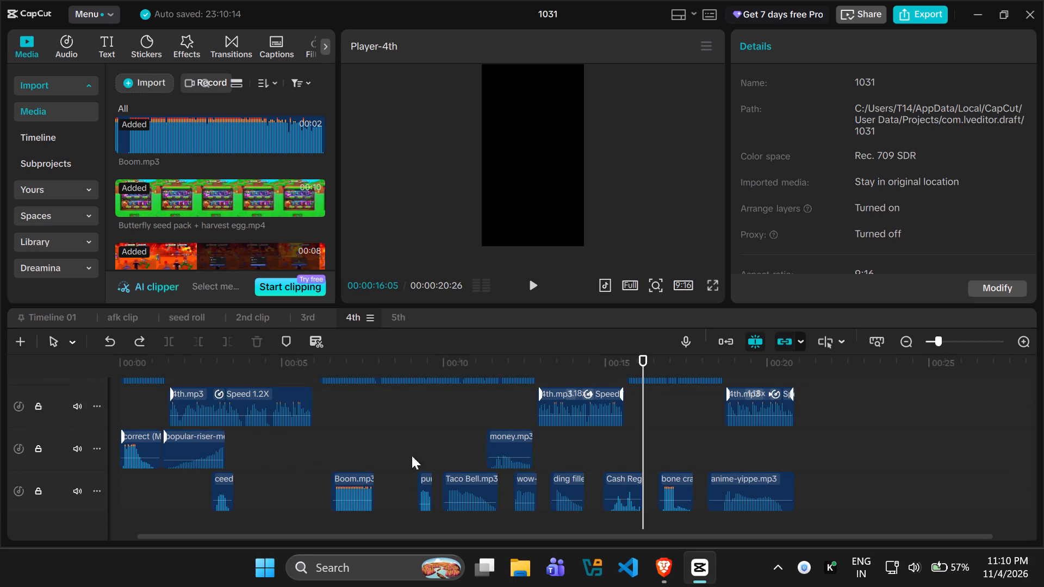
drag(412, 455, 862, 502)
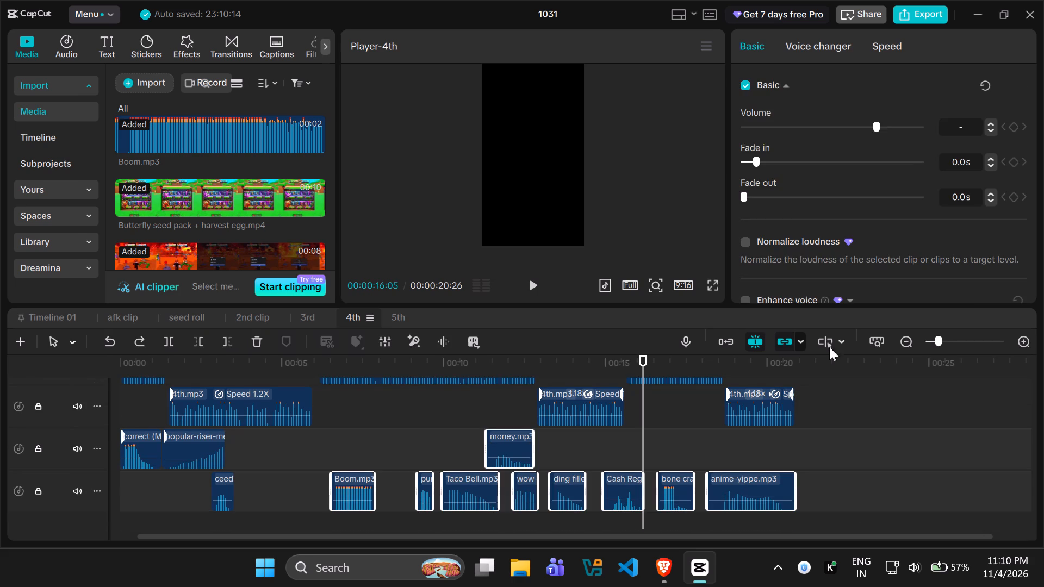
click(865, 127)
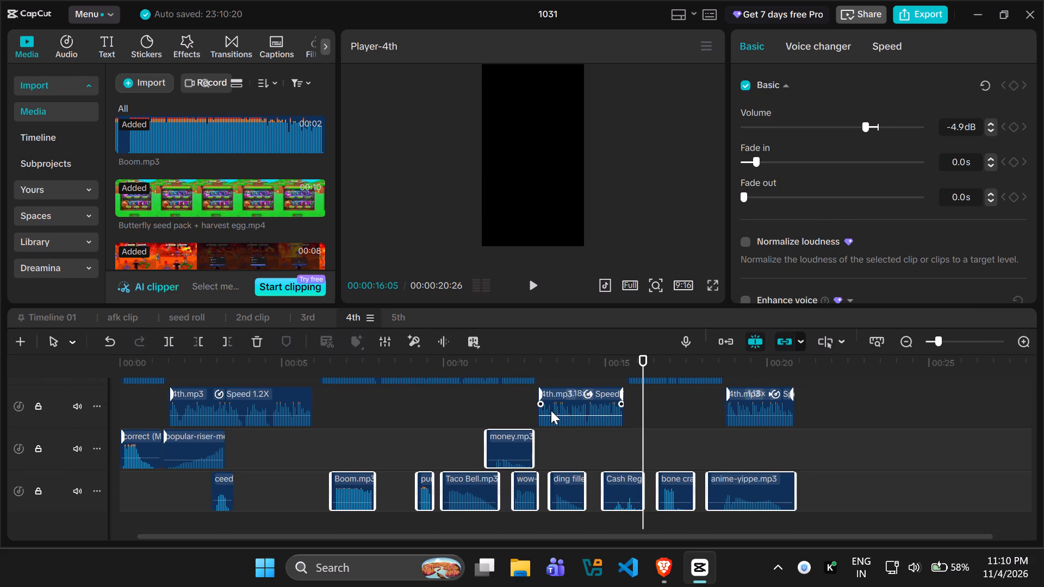
Raise the volume of money.mp3 and the Cash Register effect together to 5.6 dB.
click(584, 465)
ctrl+click(505, 447)
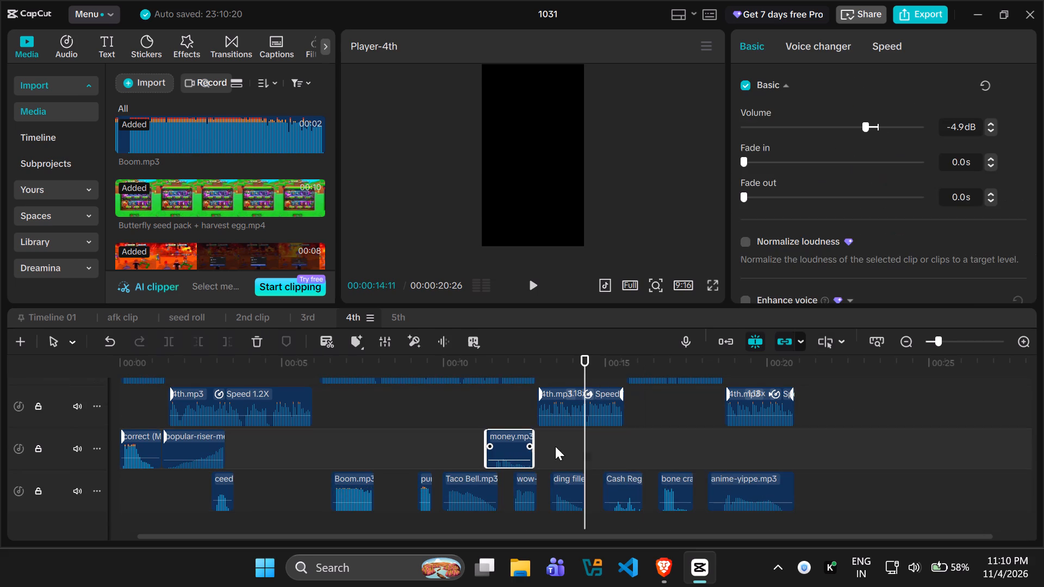
ctrl+click(630, 486)
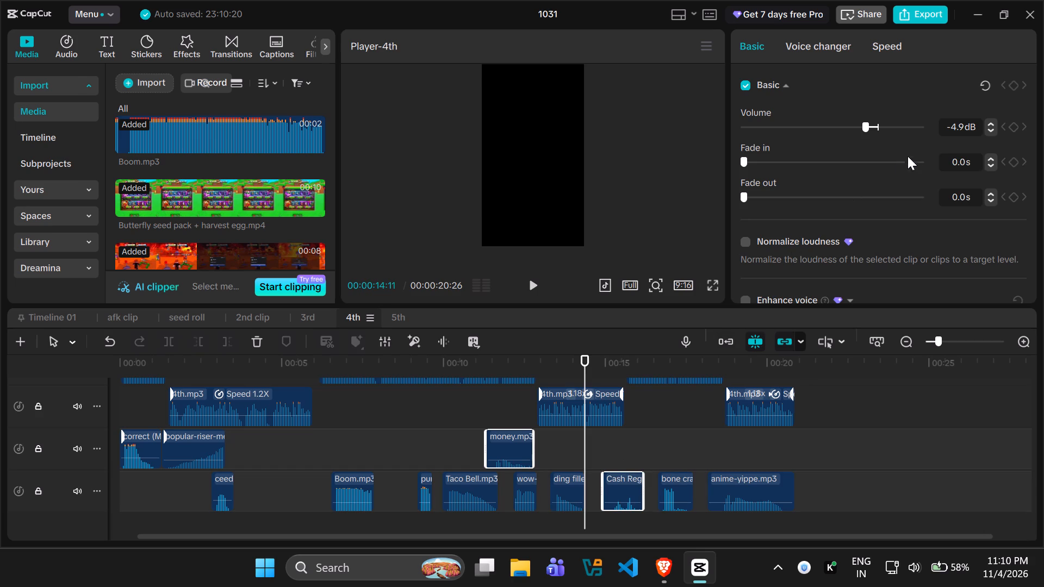
drag(868, 130, 883, 130)
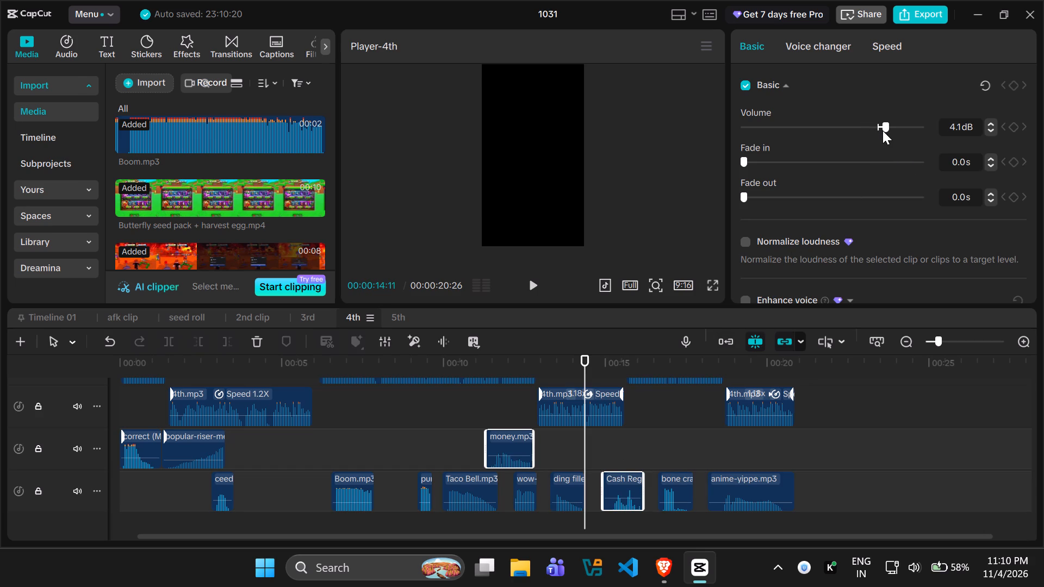
drag(883, 130, 886, 130)
Play the opening seconds of the 4th timeline to check the sound balance, and return the playhead to the start.
click(306, 450)
drag(287, 461, 46, 464)
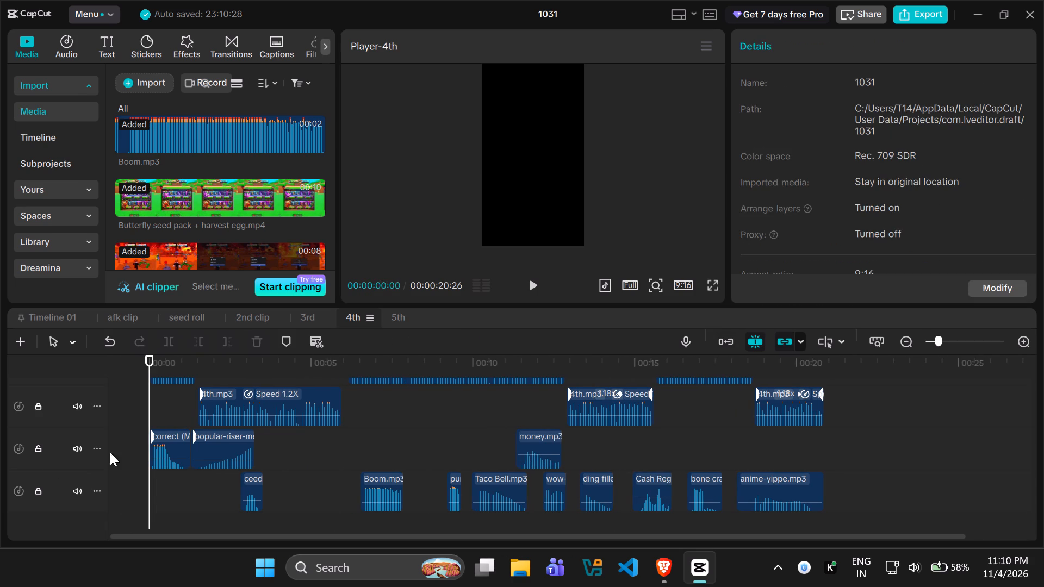
key(space)
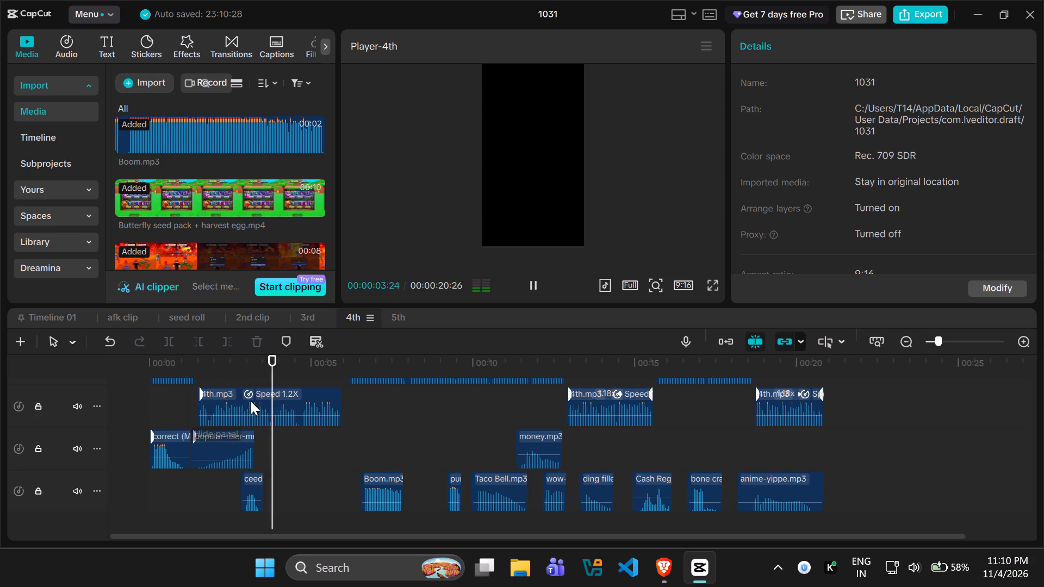
scroll(345, 446, up, 10)
drag(333, 438, 332, 438)
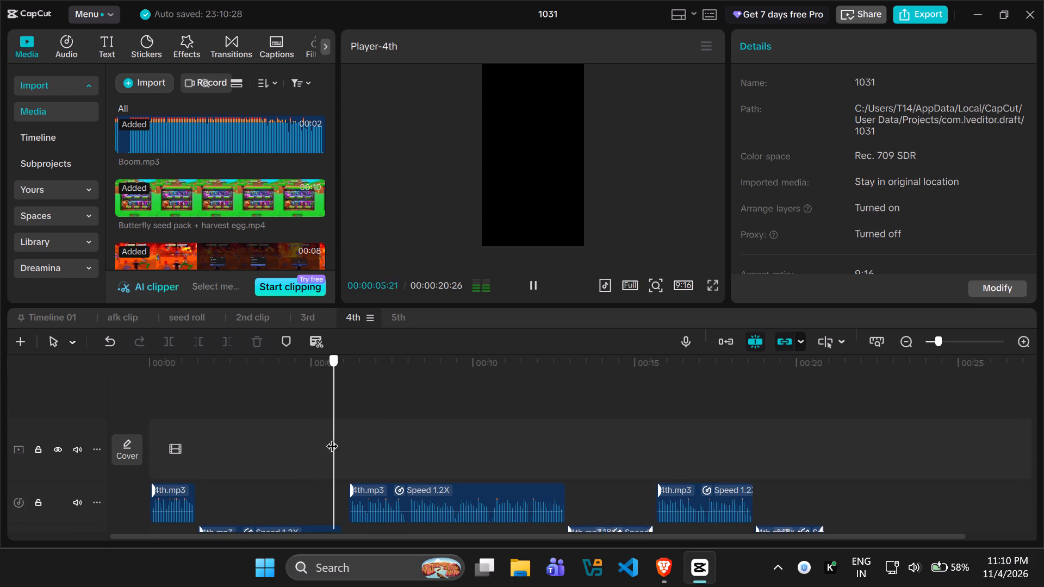
drag(332, 438, 211, 416)
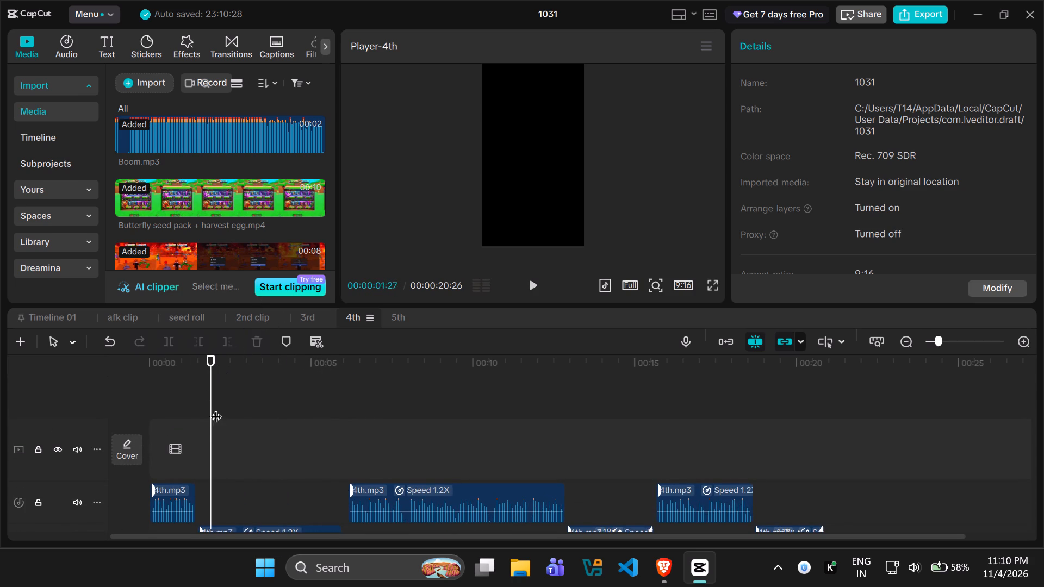
drag(215, 408, 144, 408)
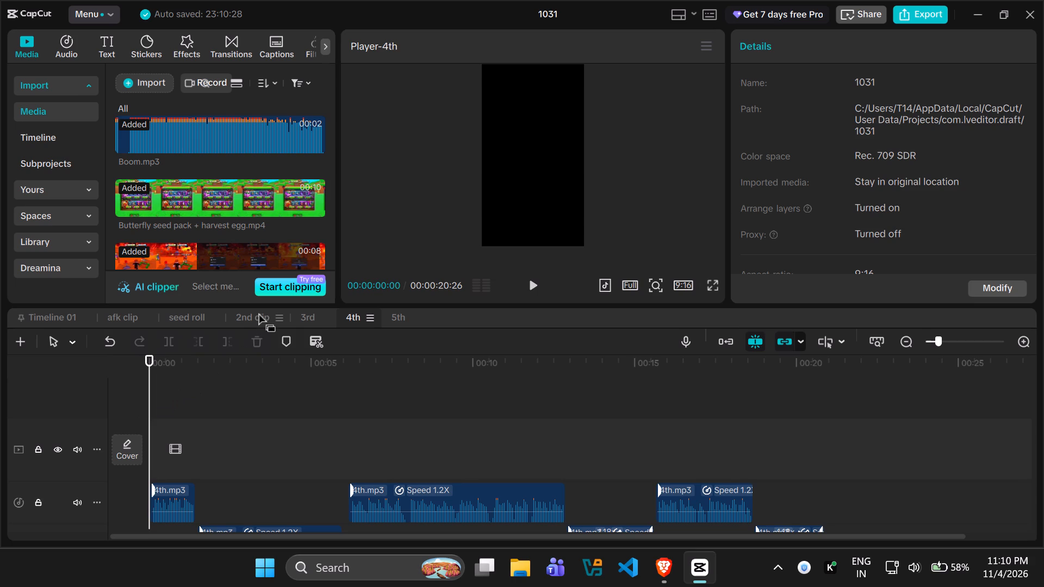
Copy the first Cocoon Lily seed clip from the 2nd clip timeline and paste it at the start of the 5th timeline.
click(258, 311)
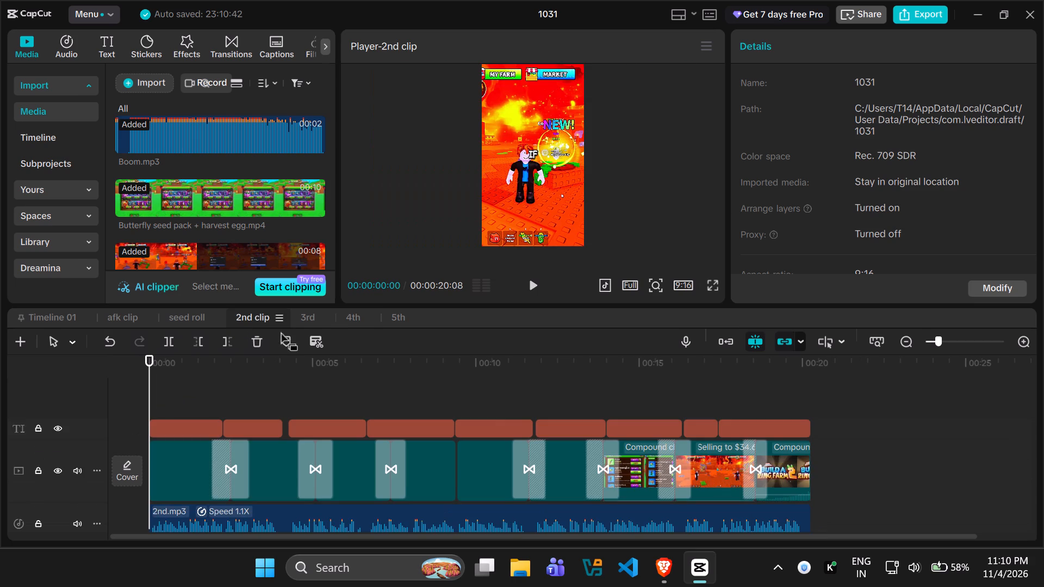
click(535, 287)
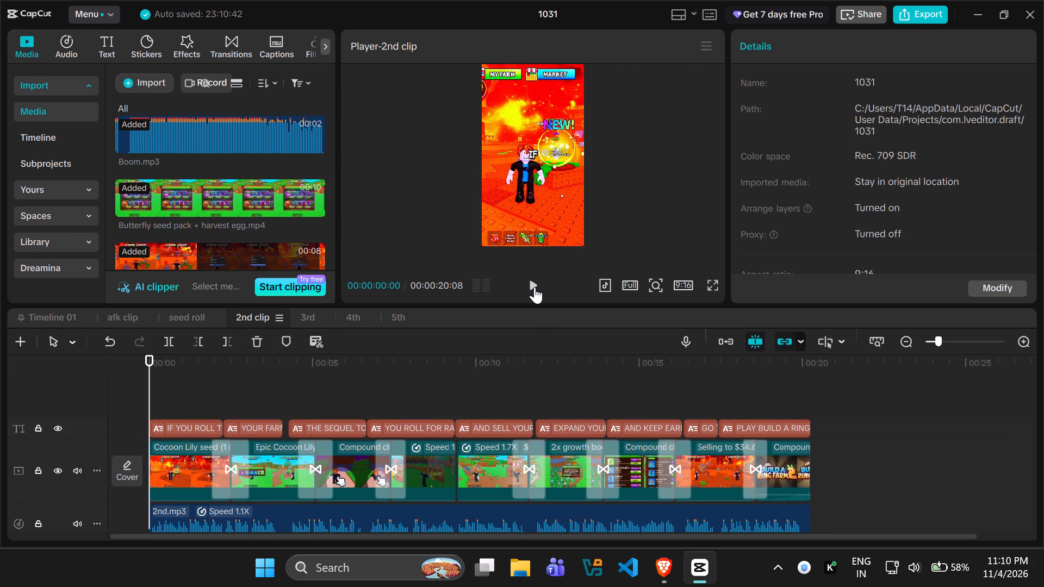
click(535, 287)
right_click(172, 469)
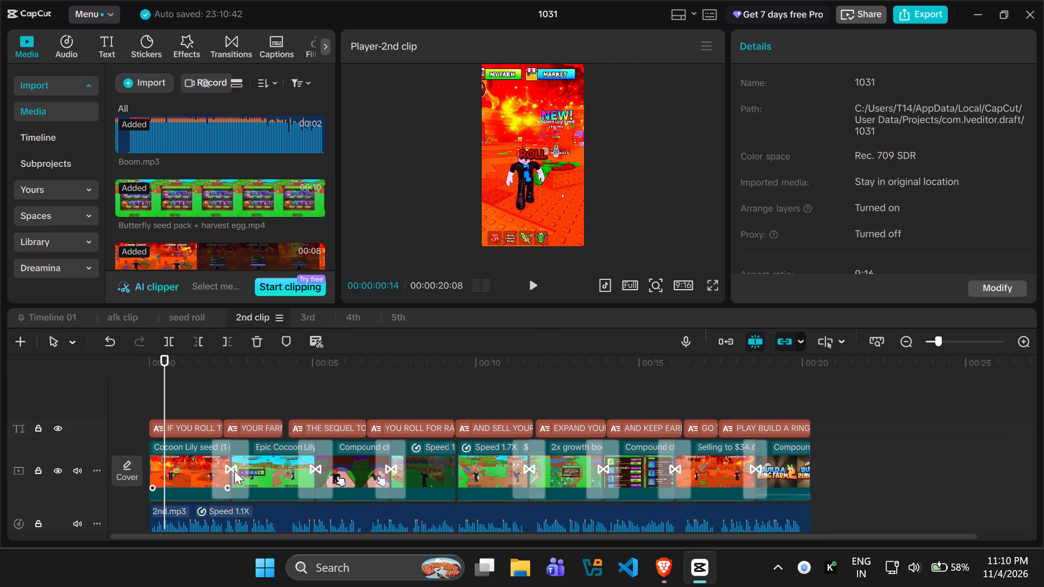
click(418, 21)
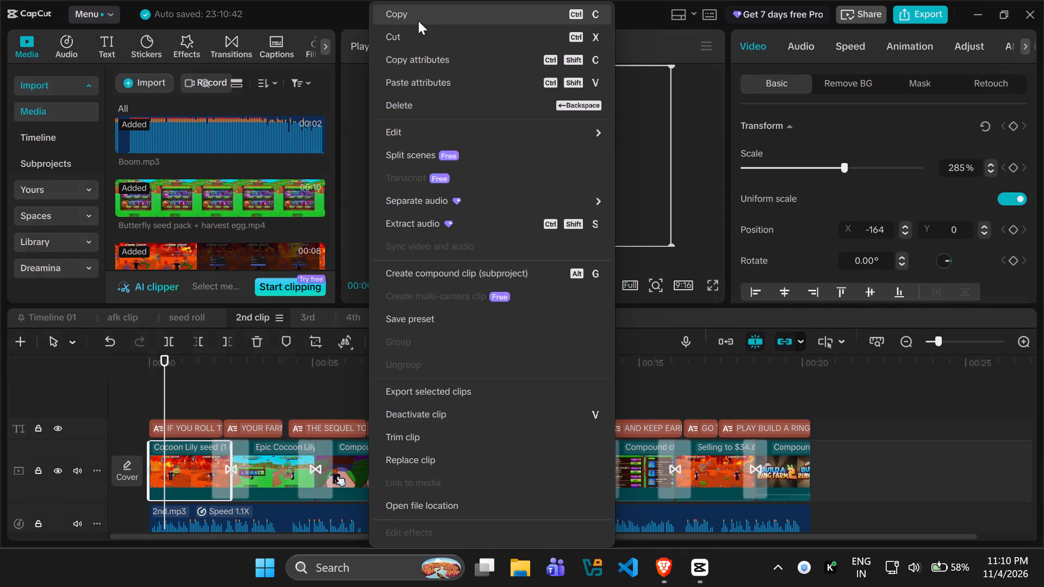
click(392, 321)
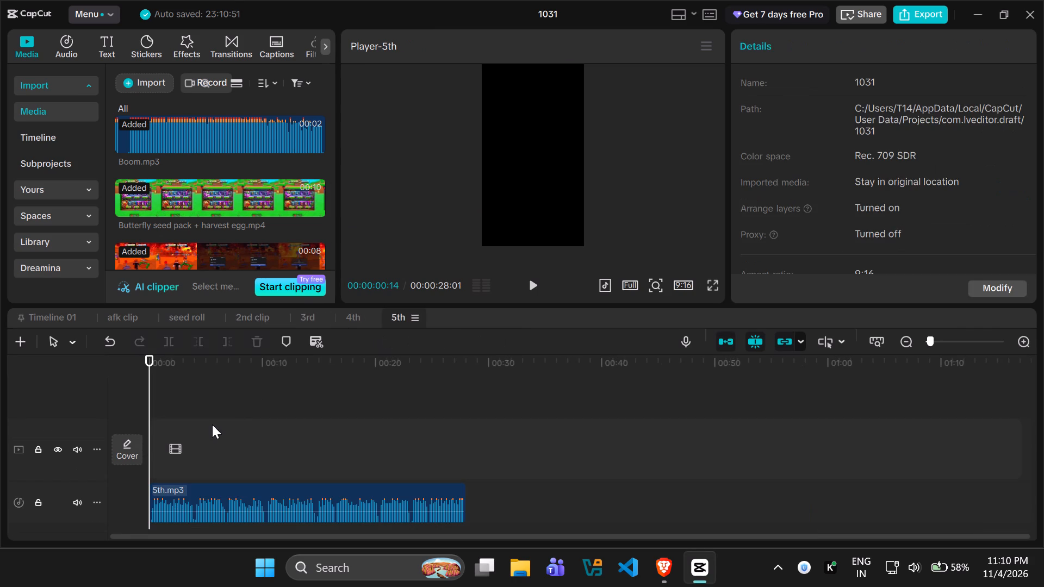
key(ctrl+v)
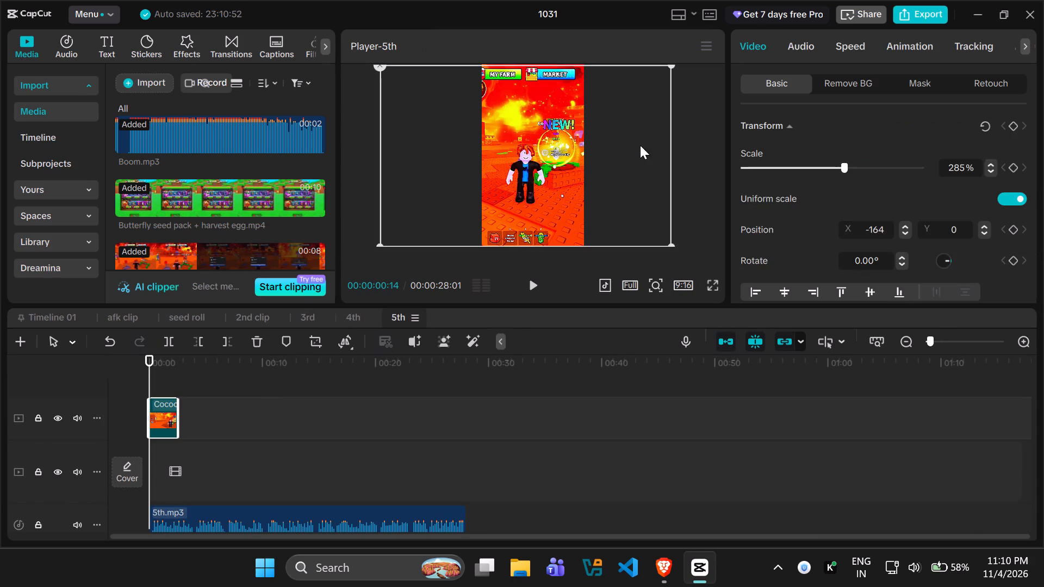
Enlarge the pasted Cocoon Lily seed clip to 393% and reposition it at X 0, Y 215.
drag(670, 68, 731, 52)
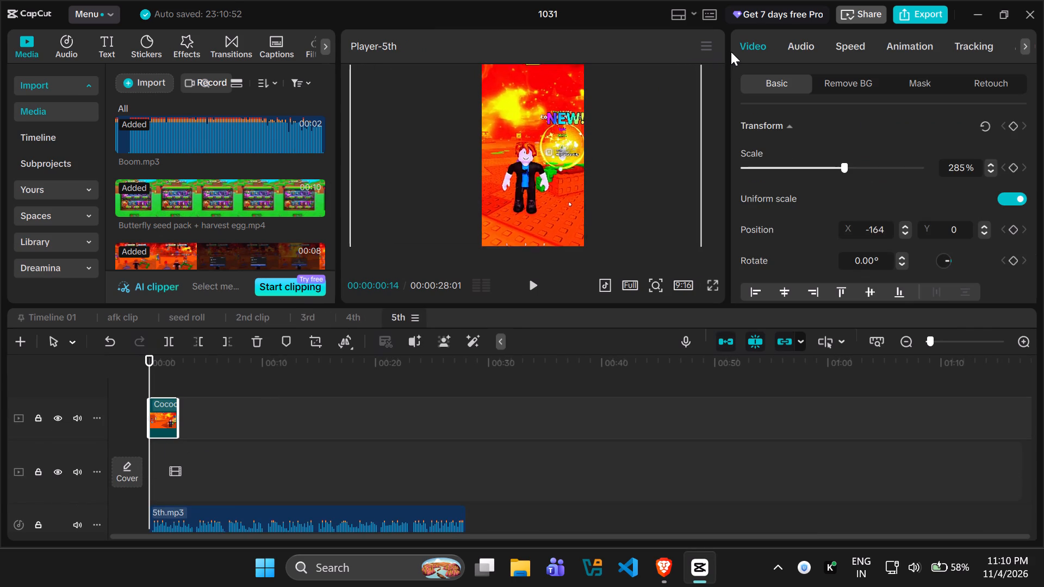
drag(731, 52, 769, 48)
drag(534, 169, 538, 159)
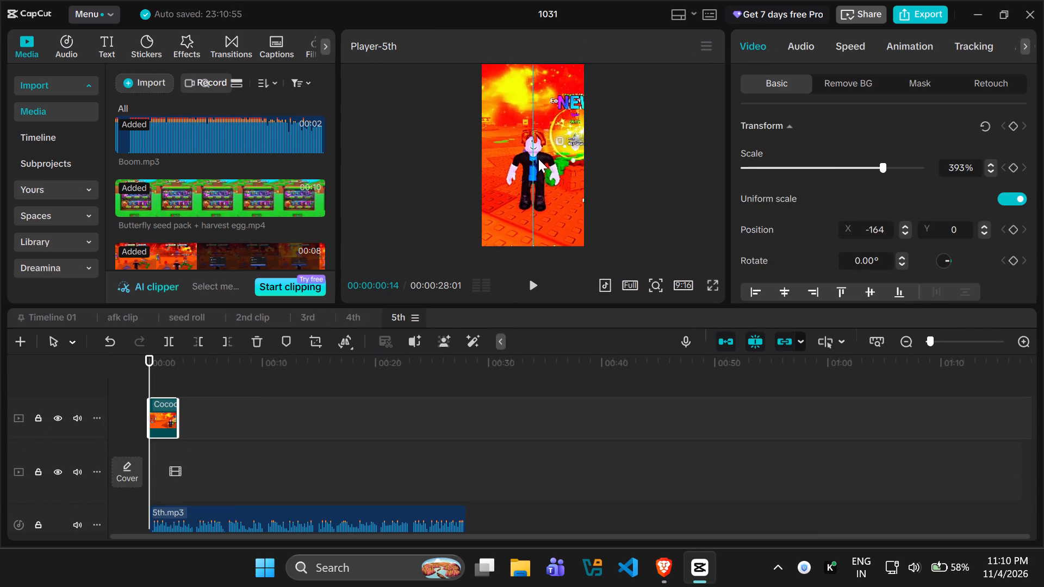
drag(538, 159, 540, 159)
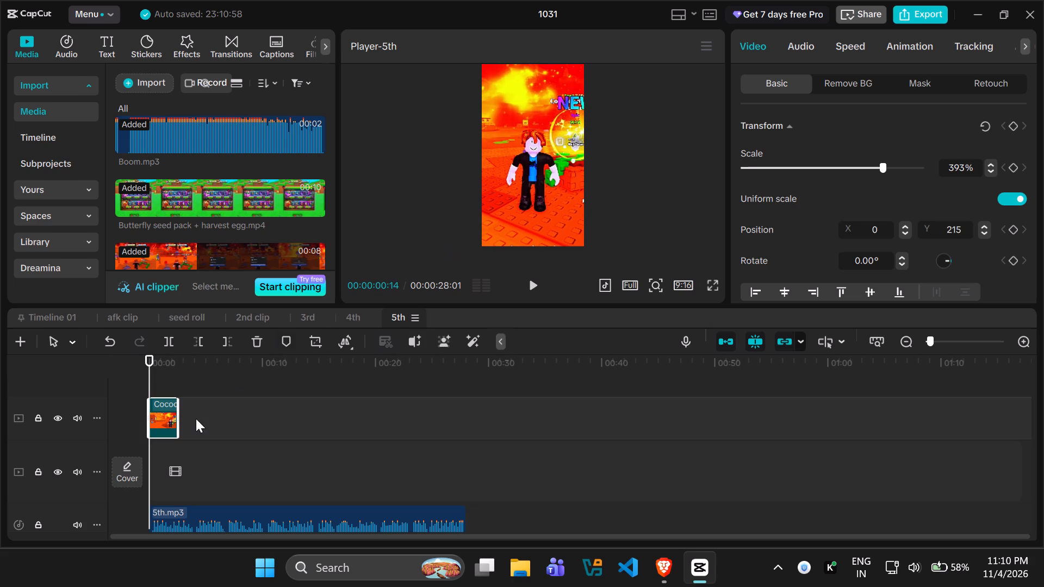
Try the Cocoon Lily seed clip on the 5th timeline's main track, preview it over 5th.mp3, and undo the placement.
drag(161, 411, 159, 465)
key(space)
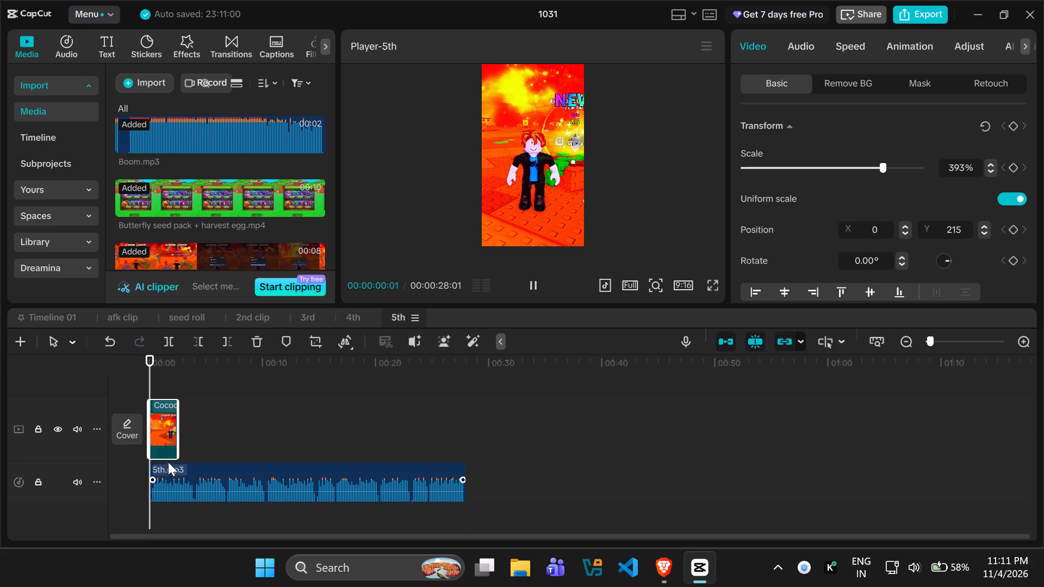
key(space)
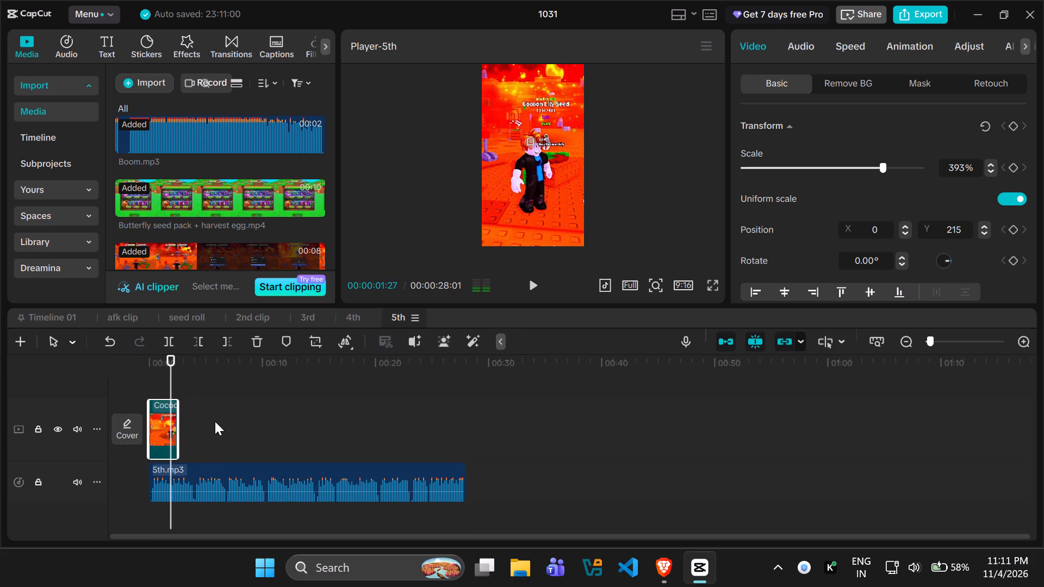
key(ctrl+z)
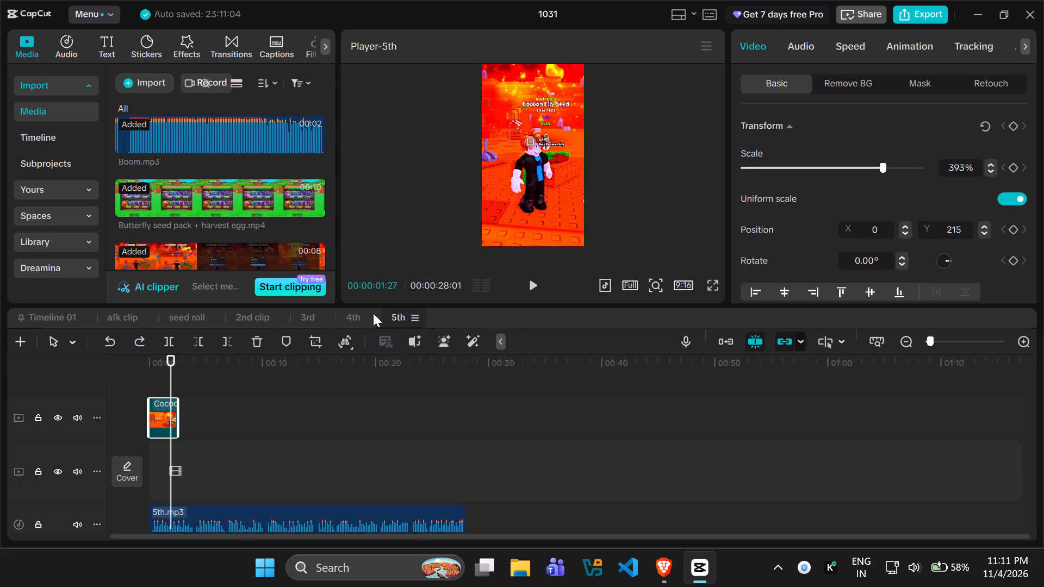
Move the Cocoon Lily seed clip from the 5th timeline to the start of the 4th's main track and preview it with the voice-over.
key(ctrl+x)
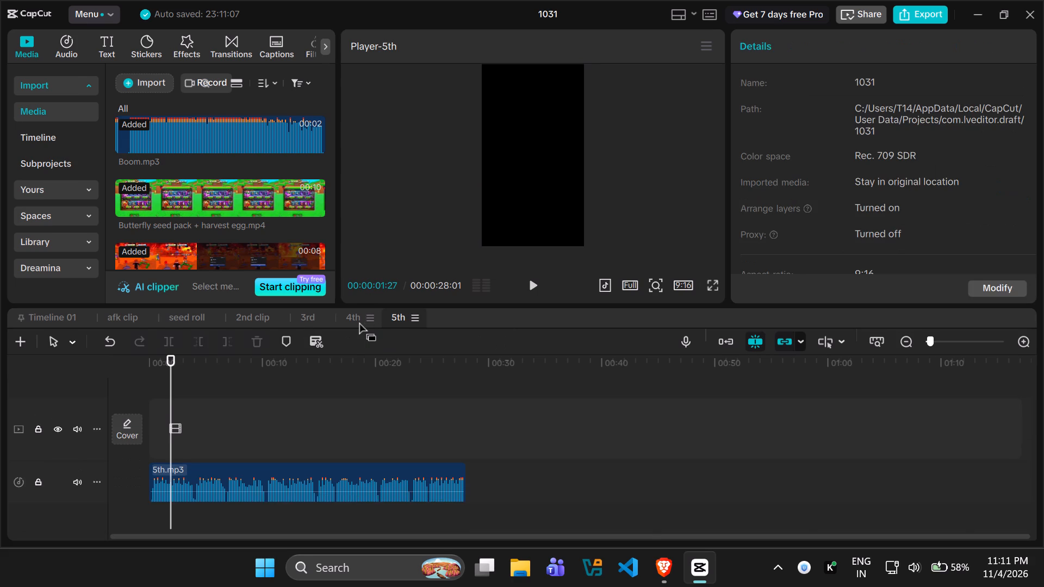
click(358, 321)
key(ctrl+v)
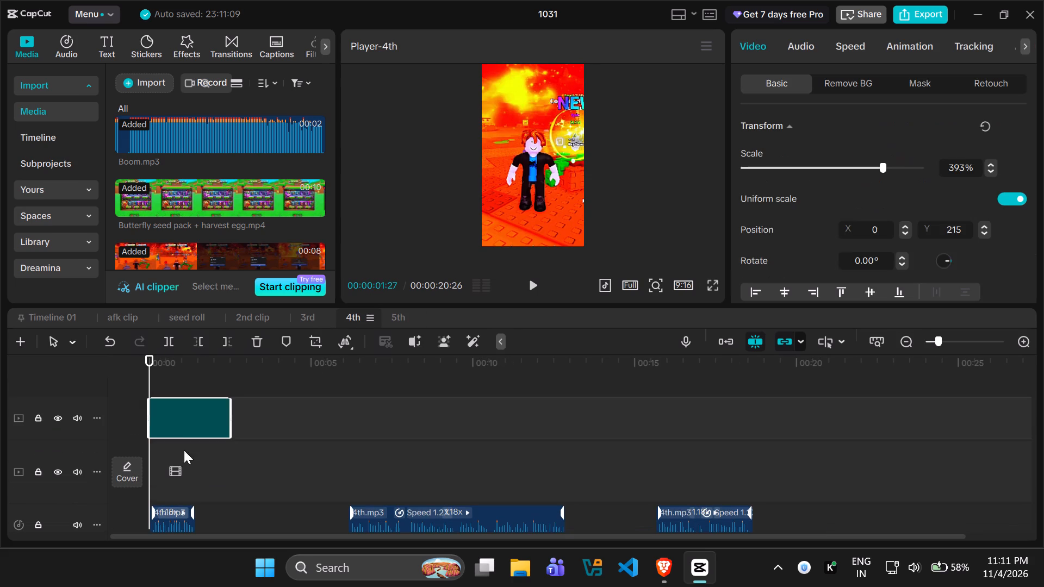
drag(164, 417, 164, 461)
key(space)
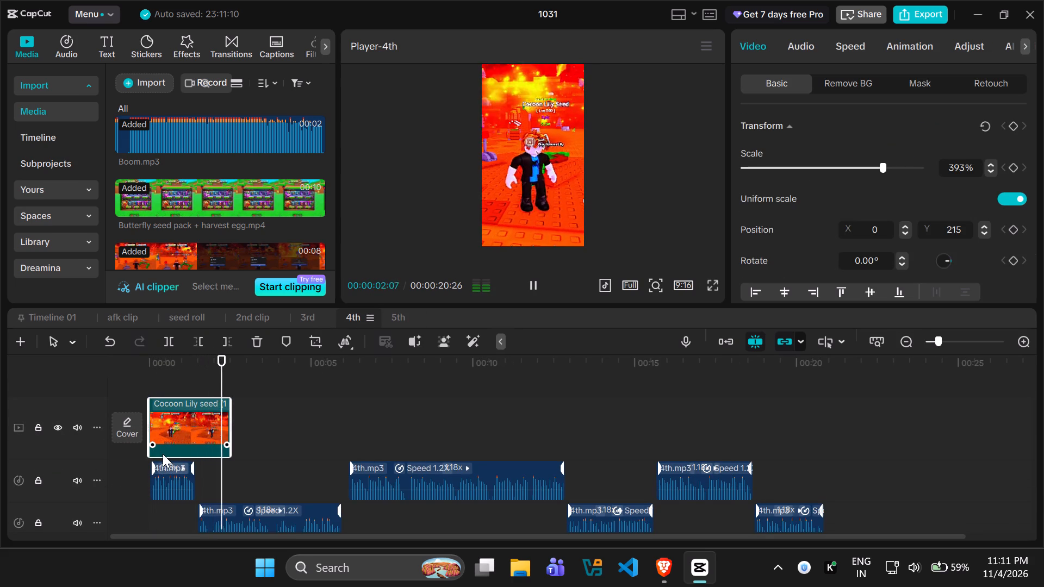
key(space)
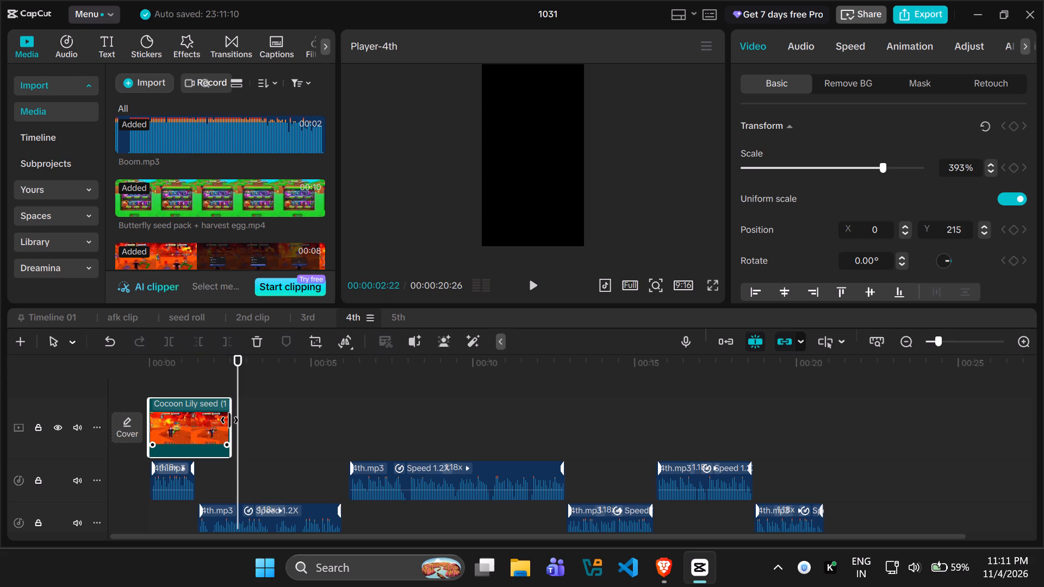
drag(239, 387, 228, 385)
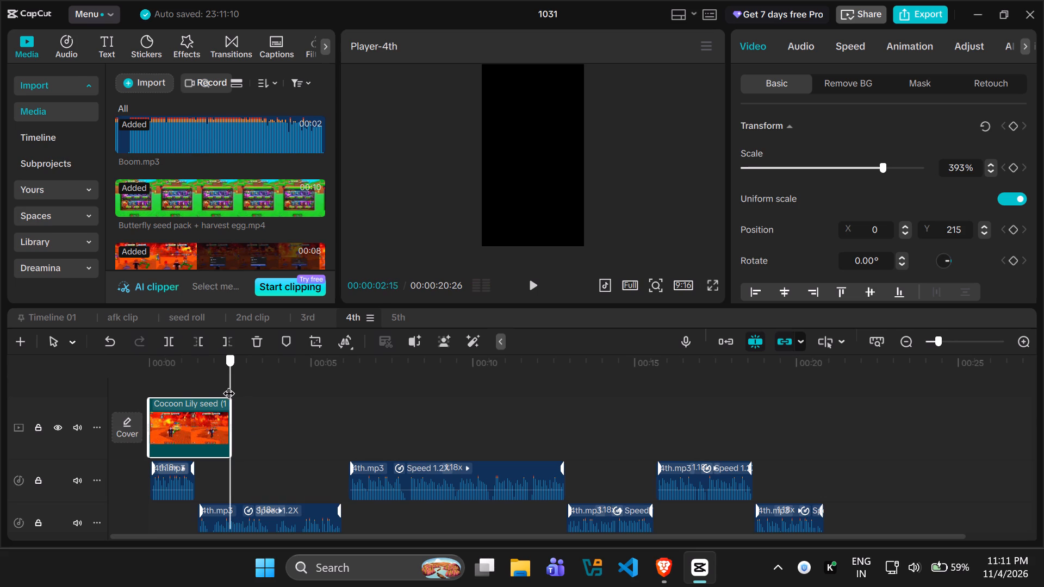
drag(228, 385, 187, 385)
key(space)
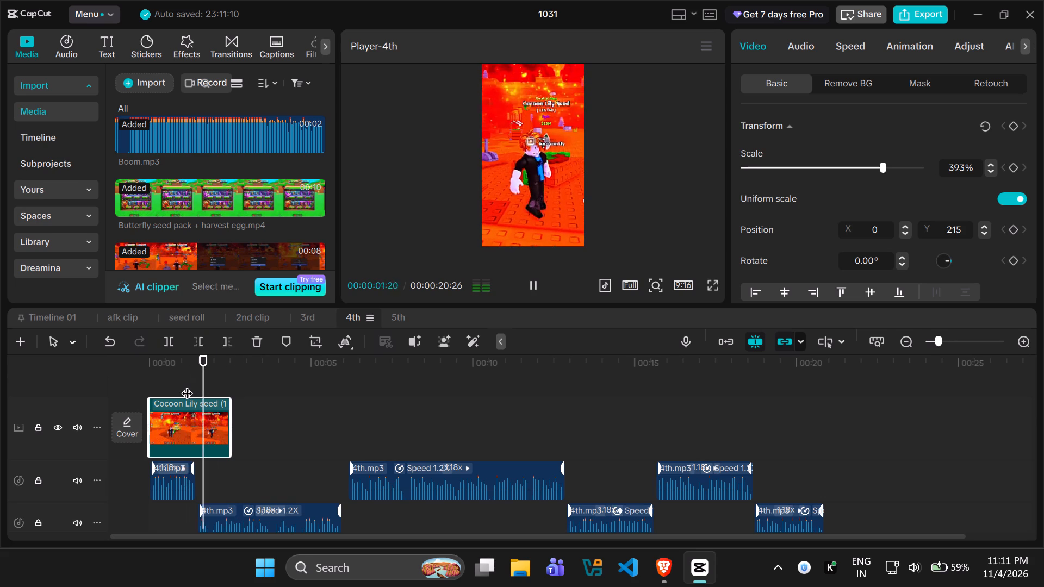
key(space)
Import the parkour video from the bloxclips > video > parkour folder into the project media.
click(134, 87)
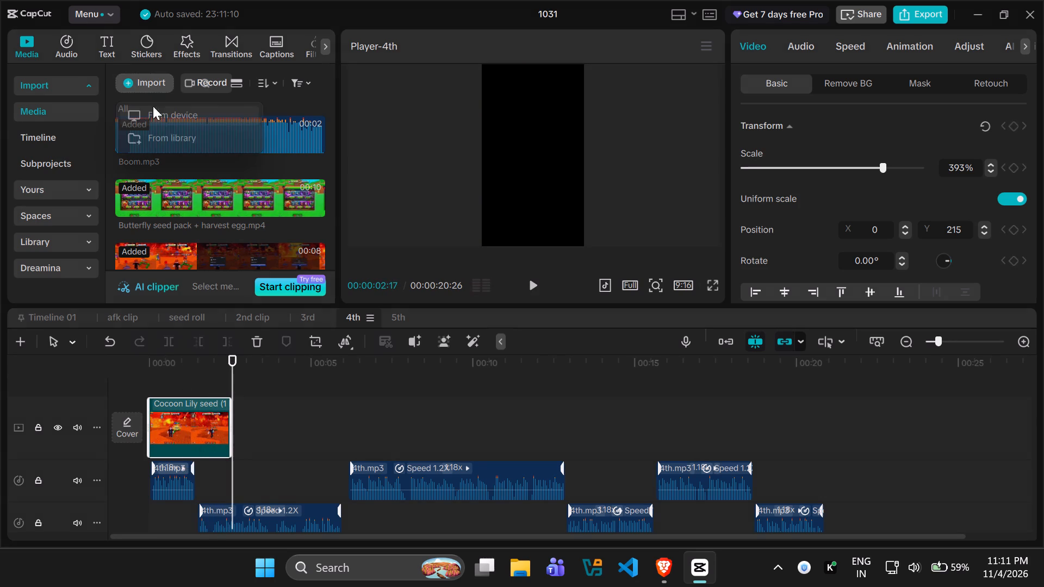
click(164, 122)
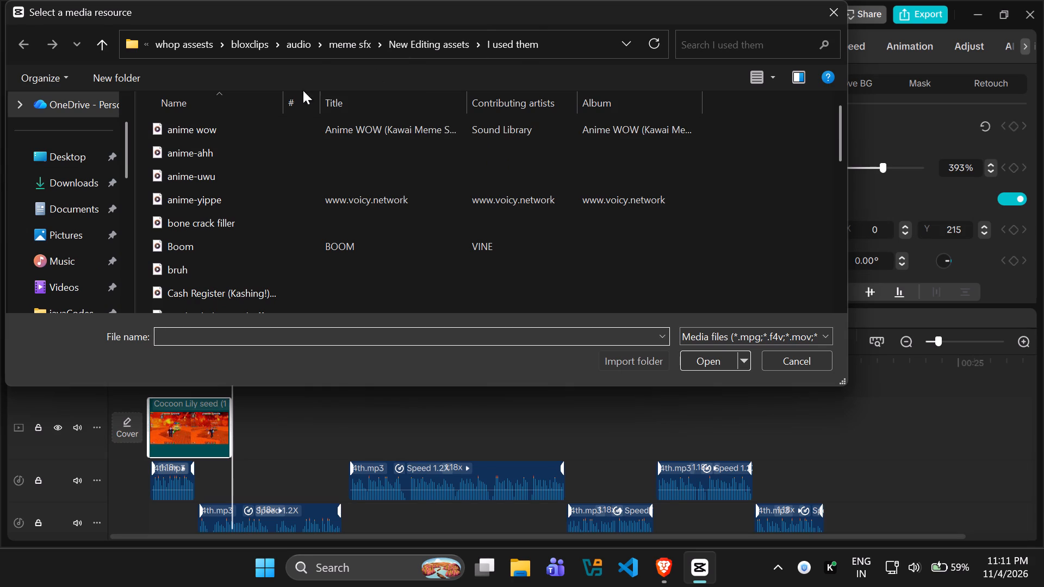
click(313, 53)
click(309, 46)
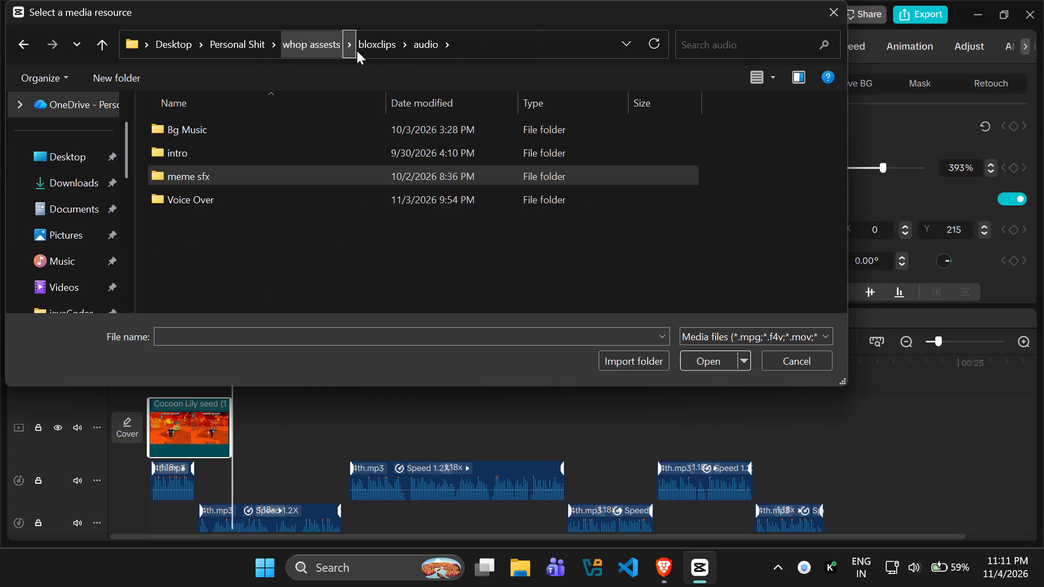
click(403, 46)
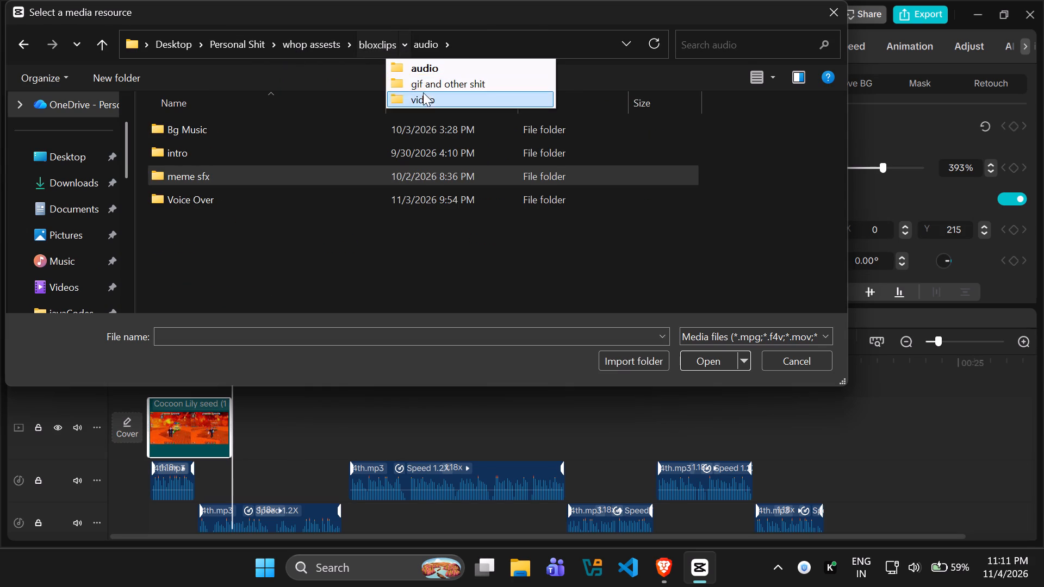
click(425, 98)
double_click(240, 136)
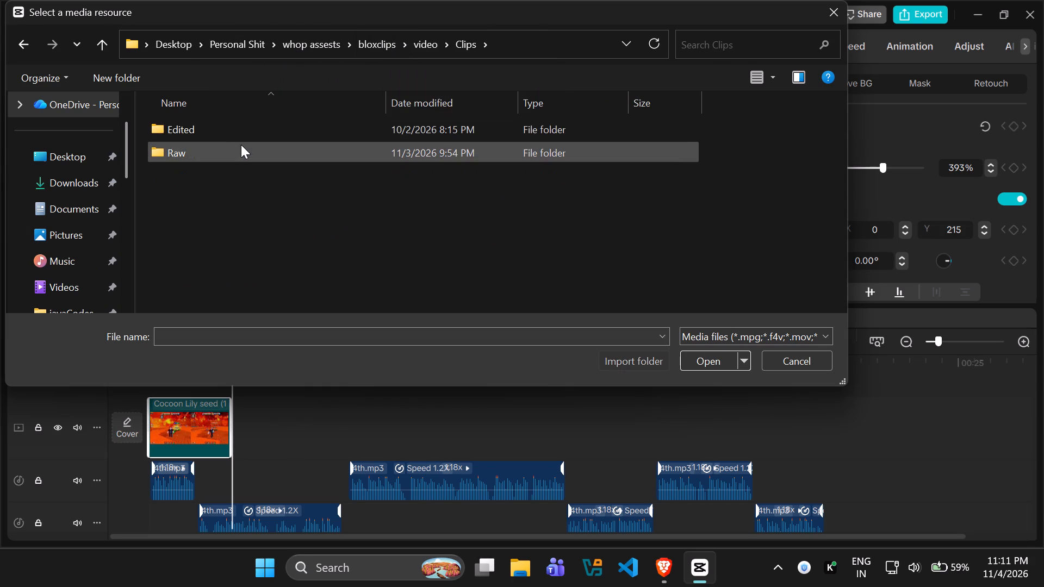
click(243, 147)
click(413, 46)
click(253, 161)
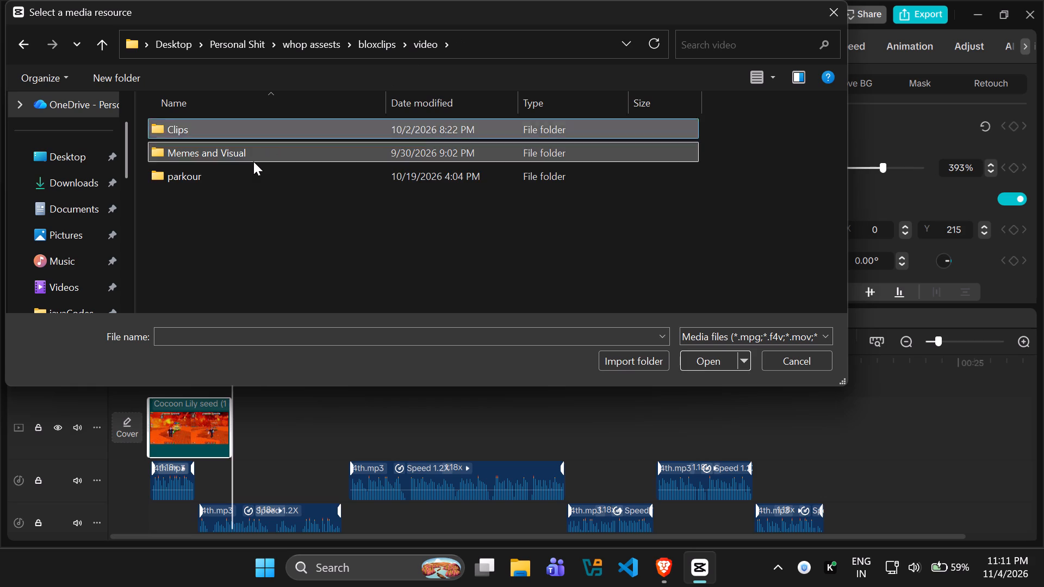
double_click(253, 170)
click(216, 149)
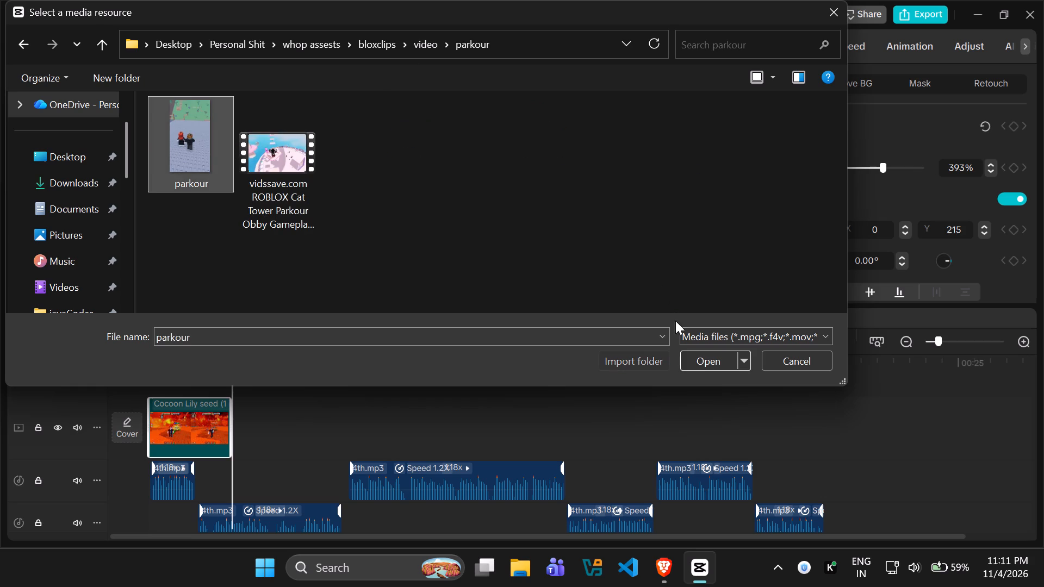
click(698, 354)
Place parkour.webm at the start of a new track above the Cocoon Lily seed clip on the 4th timeline.
drag(182, 136, 300, 151)
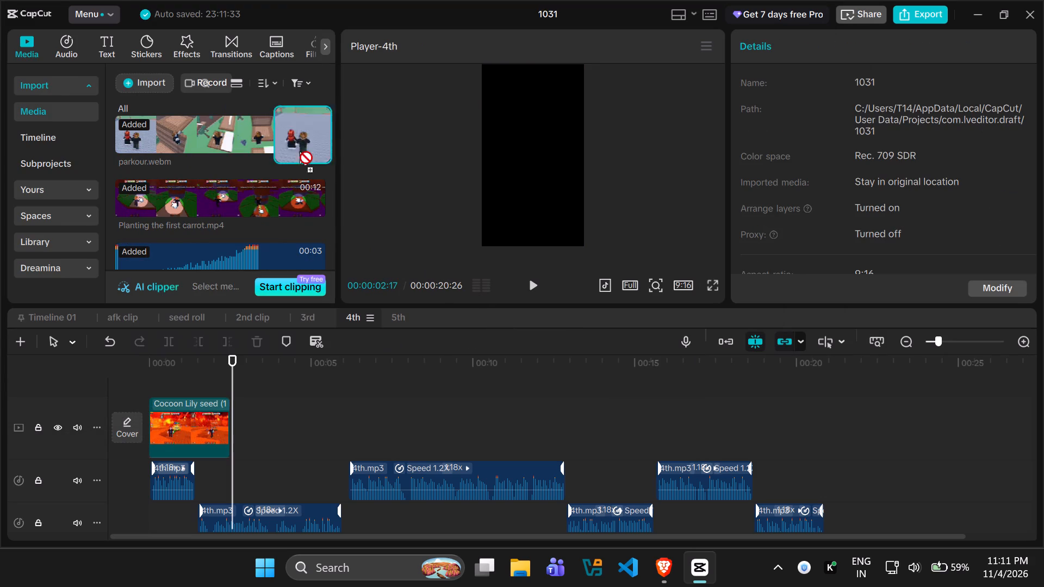
drag(300, 151, 142, 374)
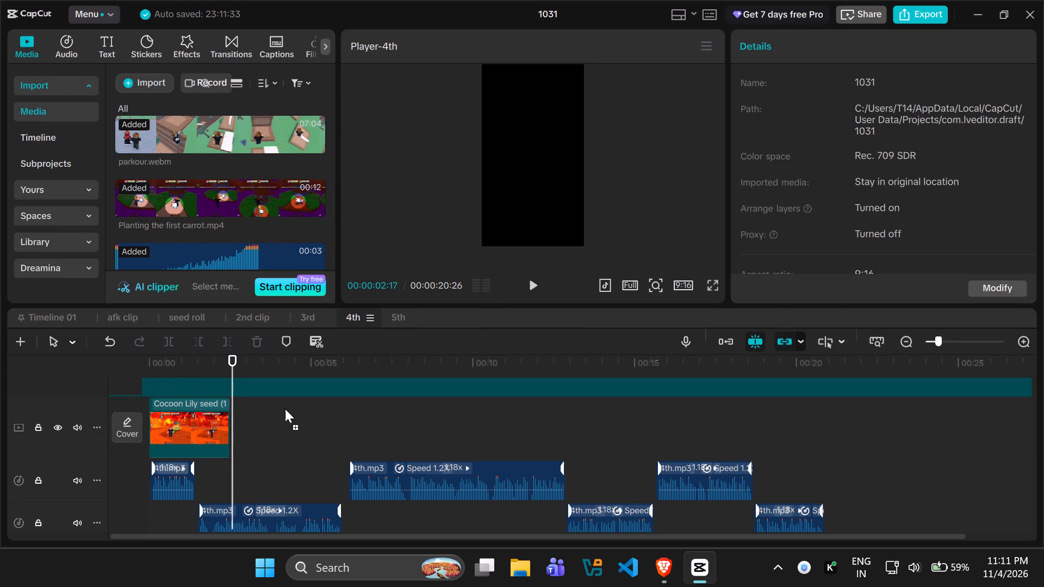
Trim off the parkour clip's opening up to 00:00:21:01 and move the remaining part to the start of the upper track.
scroll(283, 436, up, 1)
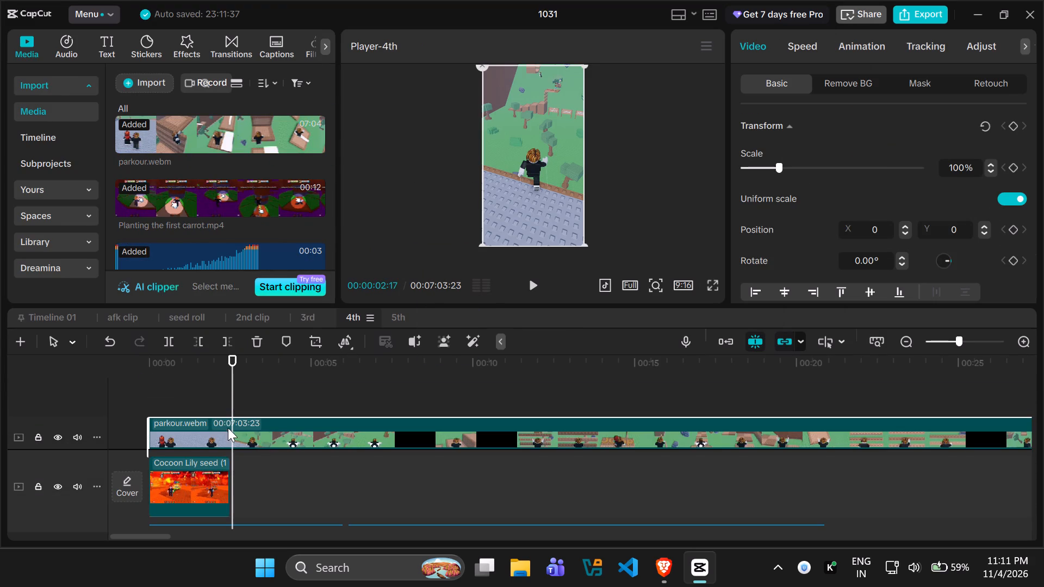
scroll(228, 426, down, 1)
drag(229, 367, 988, 370)
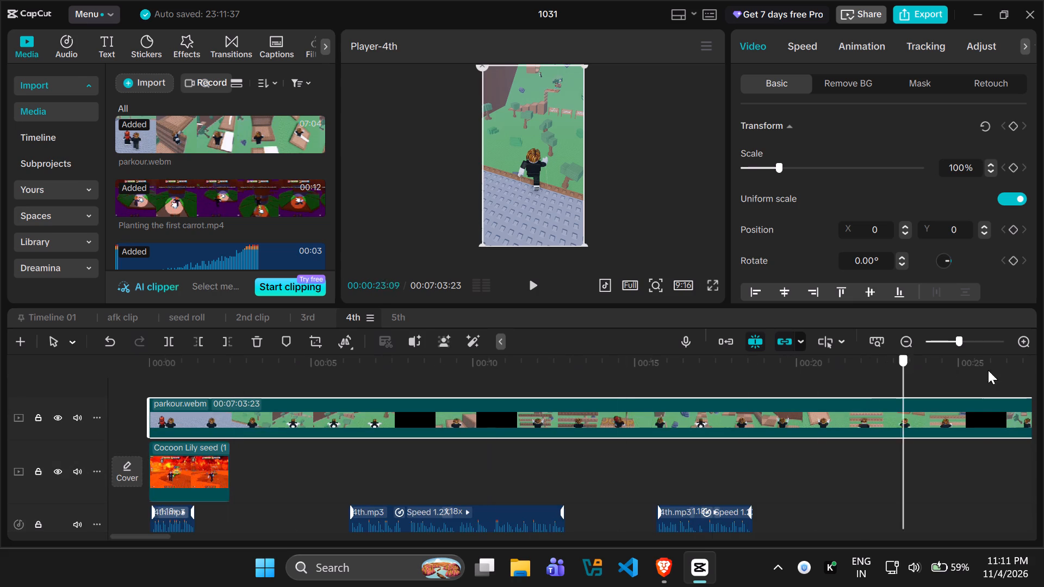
drag(988, 370, 830, 396)
click(342, 414)
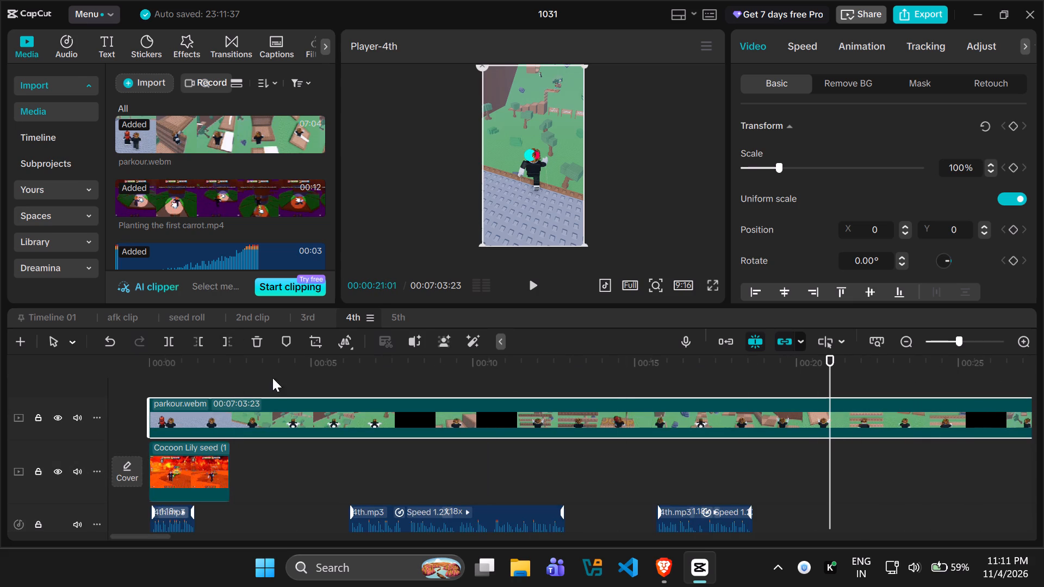
click(208, 345)
drag(906, 416, 430, 472)
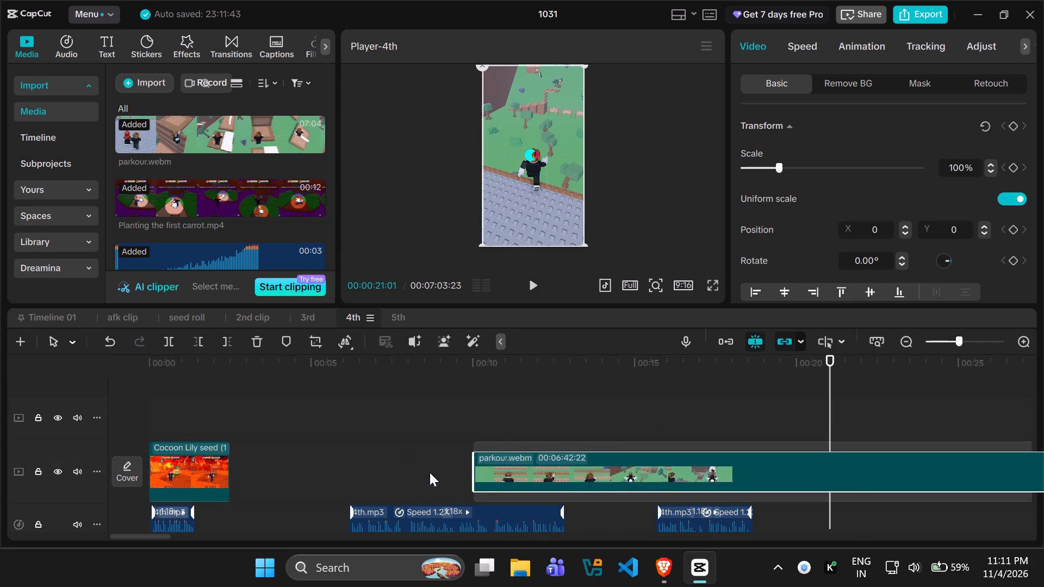
drag(430, 472, 226, 419)
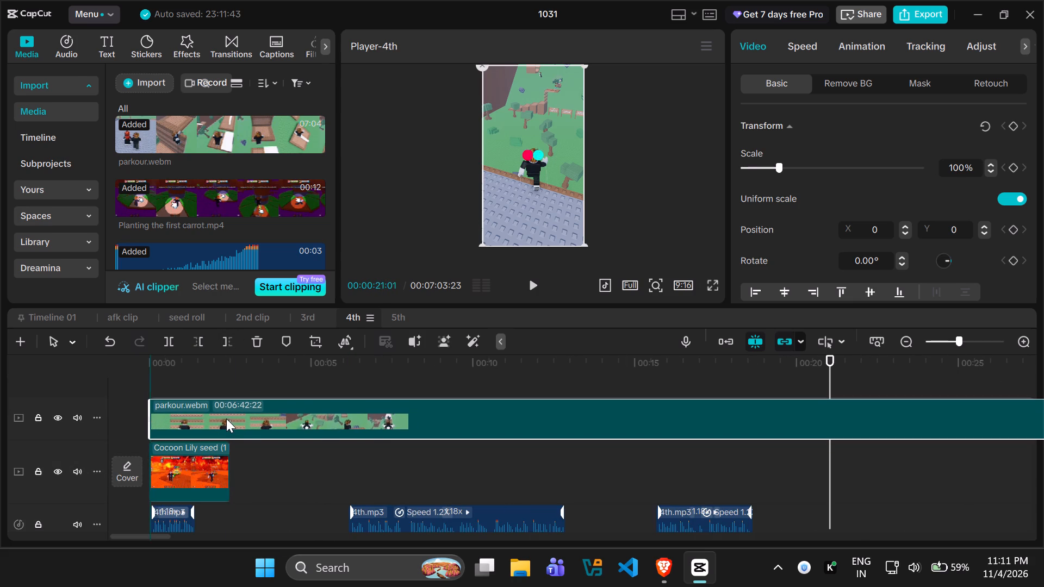
drag(226, 419, 227, 419)
Trim the end of the parkour clip to the end of the voice-over at 00:00:20:26.
ctrl+scroll(694, 459, down, 5)
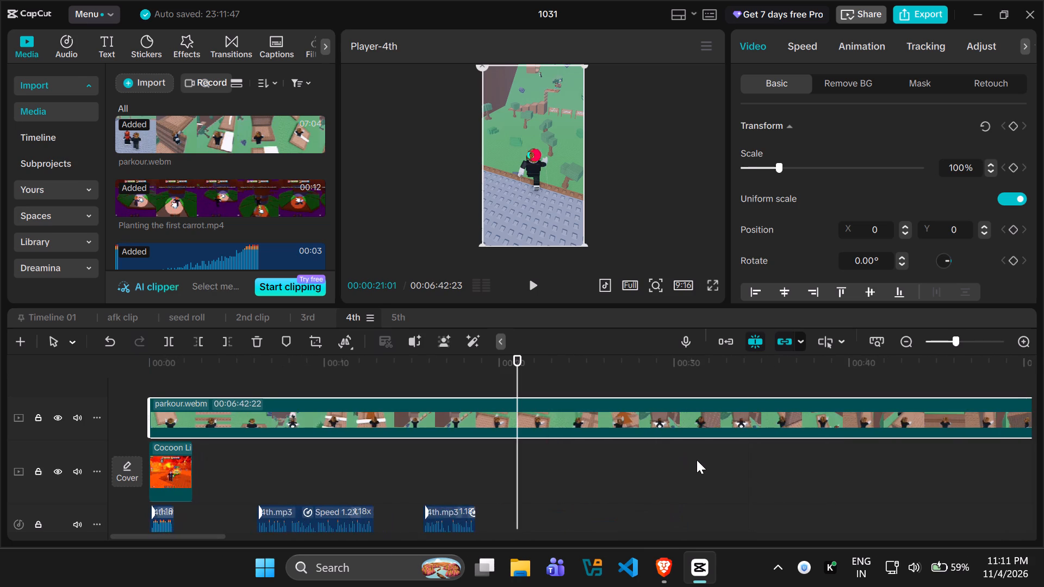
scroll(569, 490, down, 4)
drag(520, 451, 515, 449)
scroll(515, 449, up, 6)
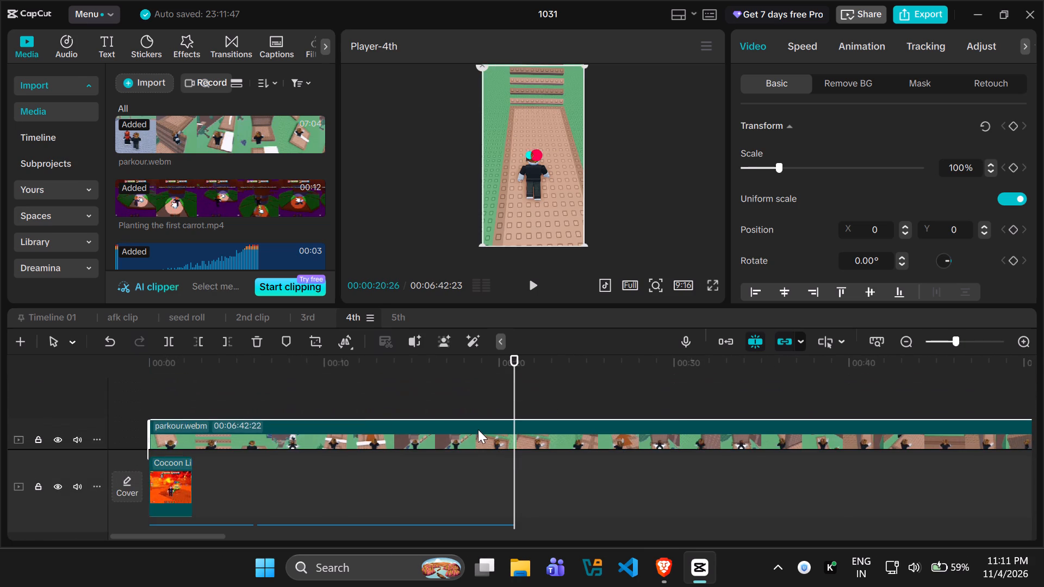
click(478, 429)
click(231, 342)
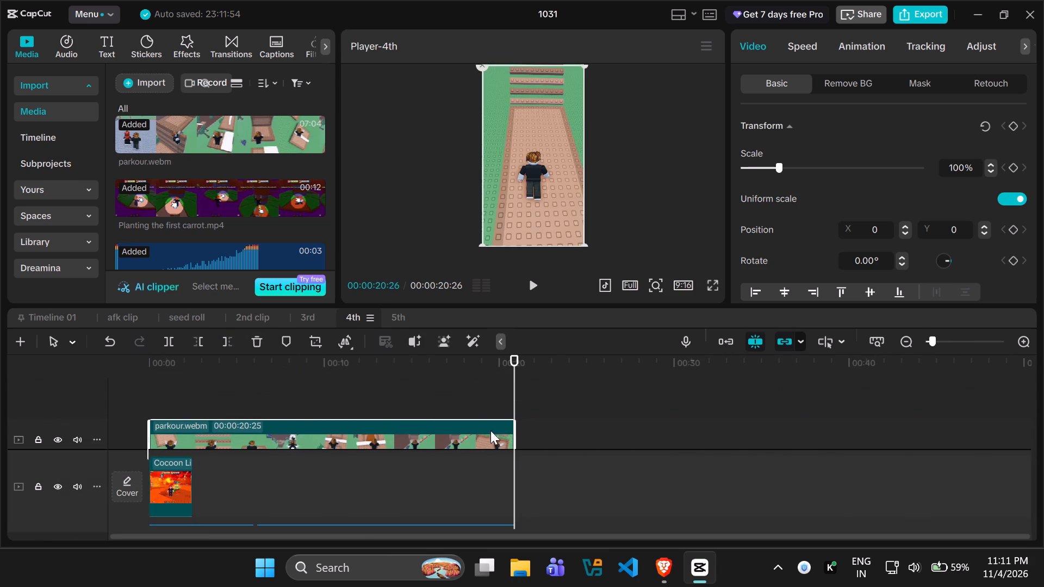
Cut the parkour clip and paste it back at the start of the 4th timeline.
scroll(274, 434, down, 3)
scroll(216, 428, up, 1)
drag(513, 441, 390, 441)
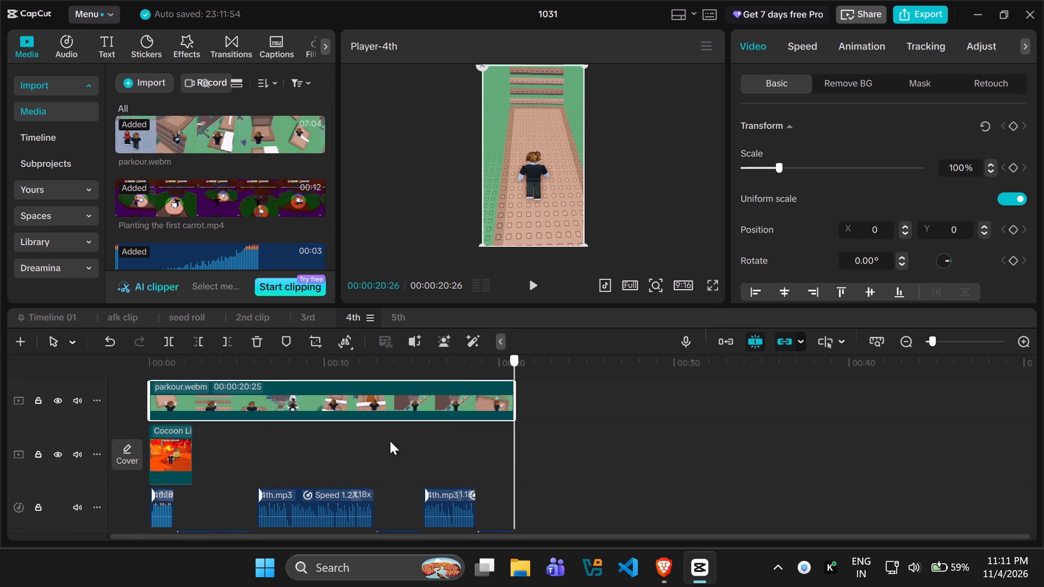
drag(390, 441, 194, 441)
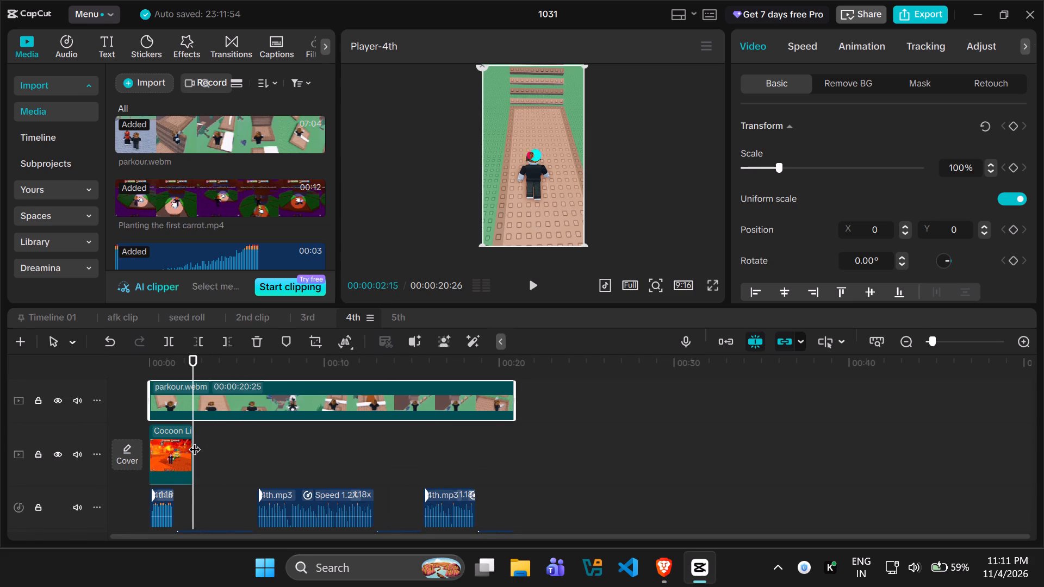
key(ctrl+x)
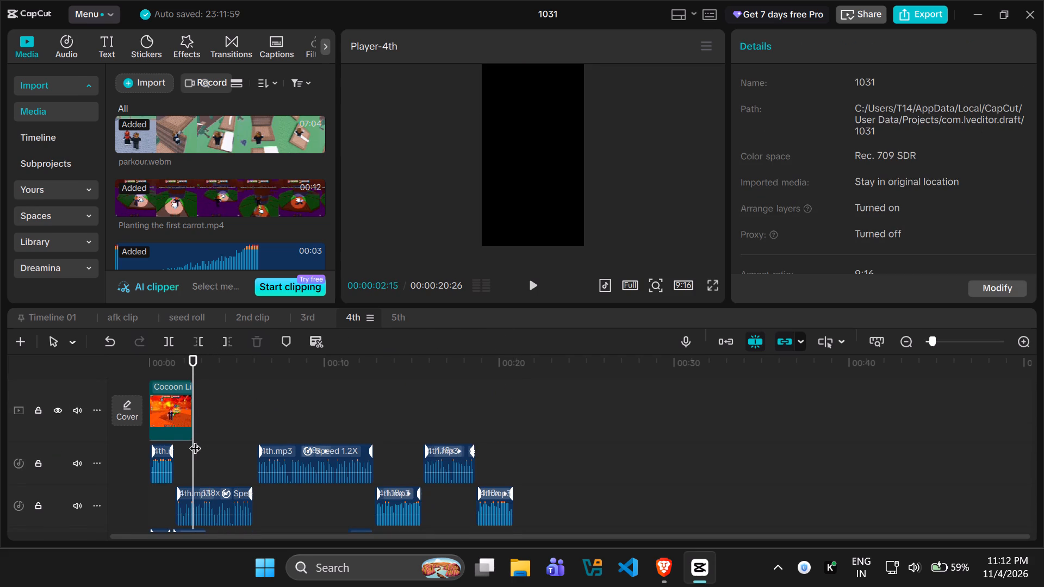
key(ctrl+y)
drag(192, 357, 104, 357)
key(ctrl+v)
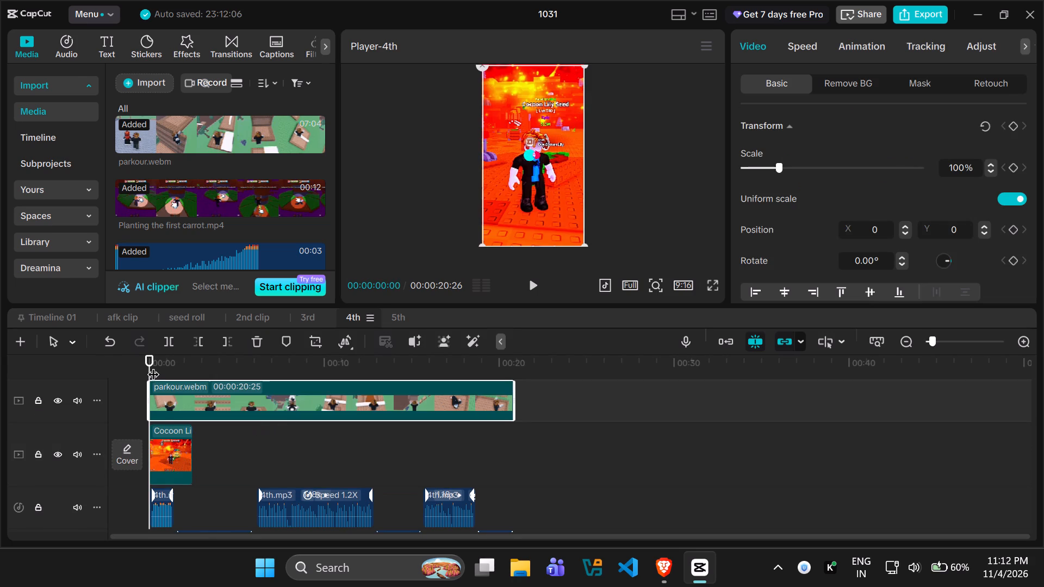
Split the parkour clip at 00:00:02:15, where the Cocoon Lily seed clip ends, and delete the part after the split.
drag(152, 360, 189, 363)
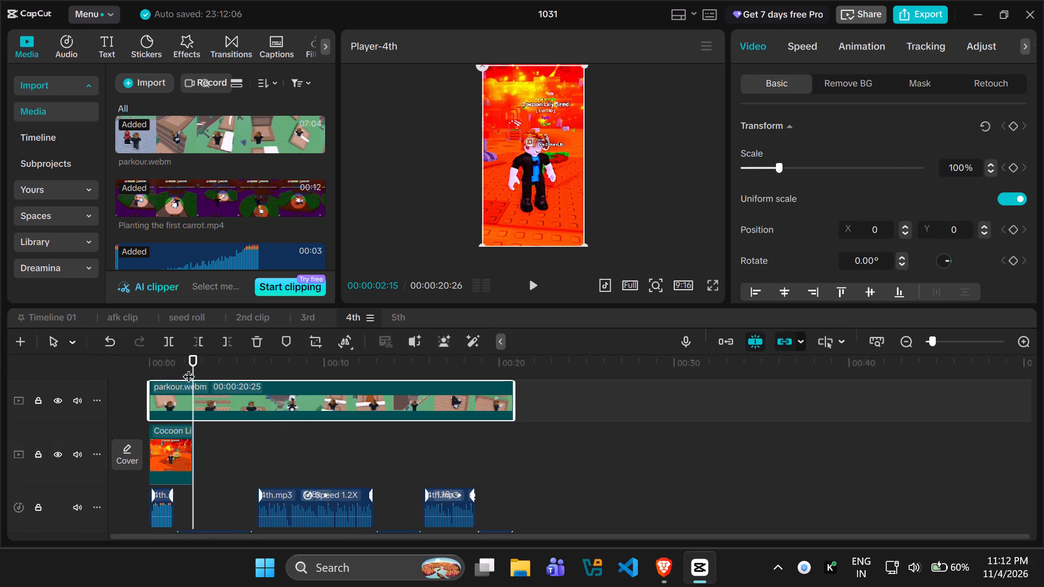
click(172, 397)
click(165, 337)
click(241, 397)
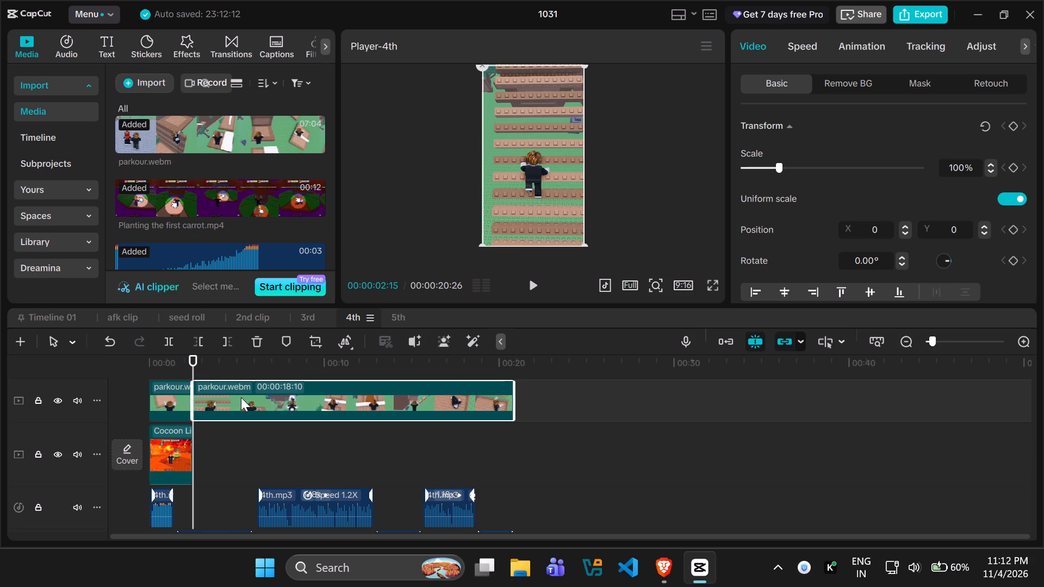
key(Delete)
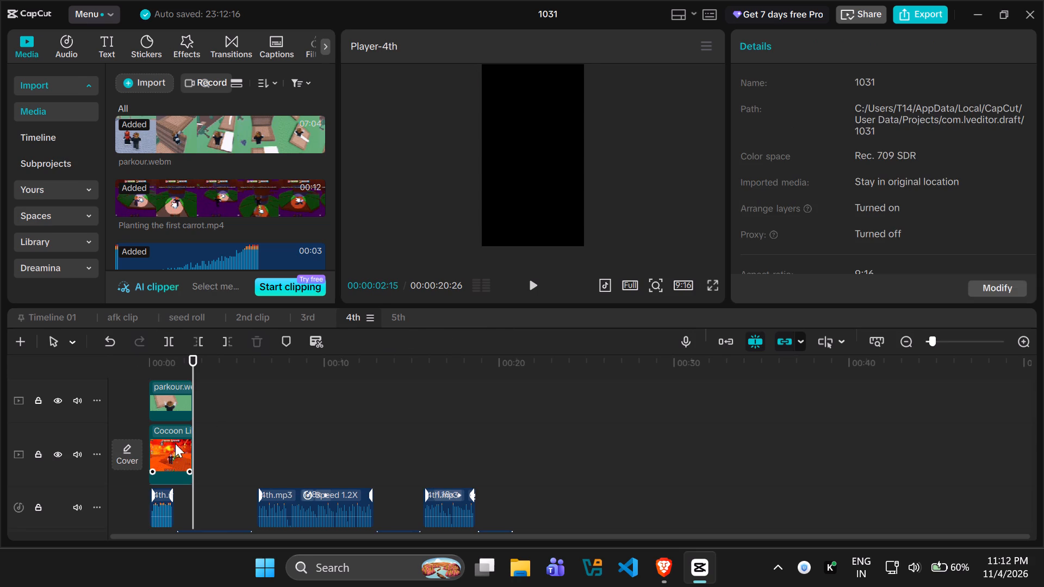
Rearrange the main track with the short parkour clip first and the Cocoon Lily seed clip directly after it.
drag(166, 446, 209, 411)
drag(171, 400, 167, 455)
drag(215, 397, 213, 446)
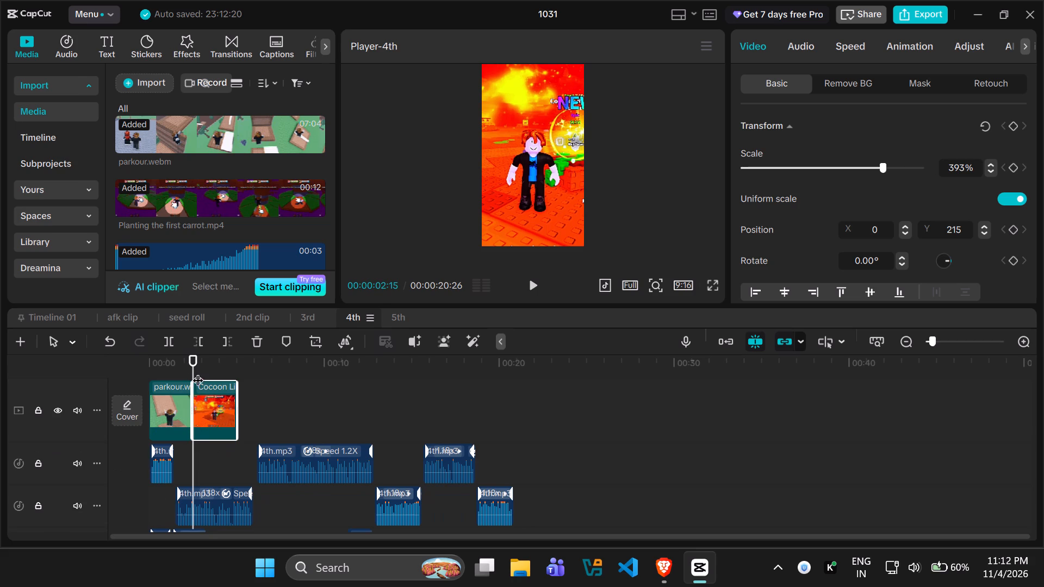
Preview the reordered clips from the start, and replay the voice-over around the end of the Cocoon Lily seed clip.
drag(194, 366, 117, 370)
key(space)
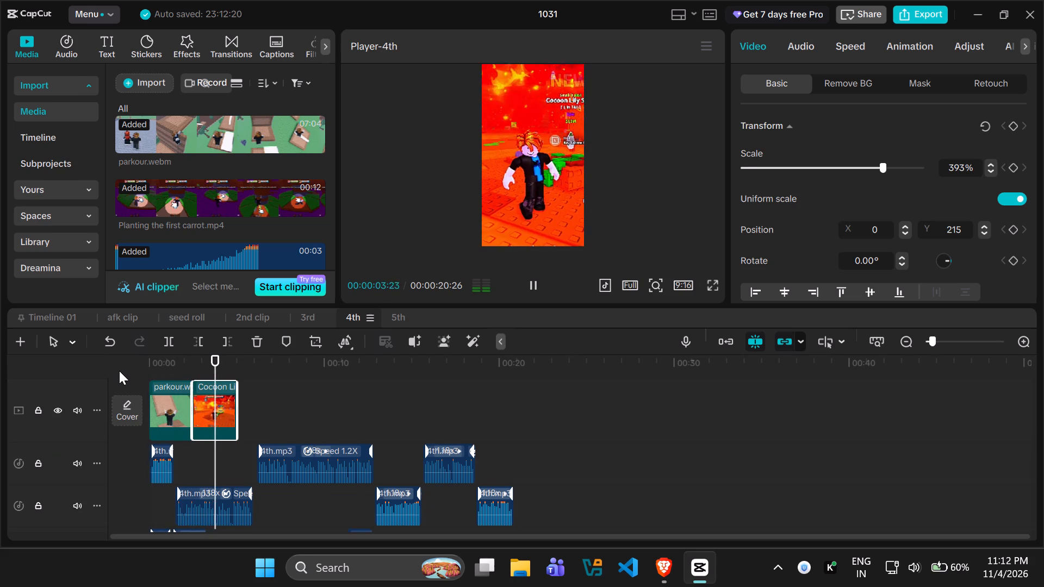
key(space)
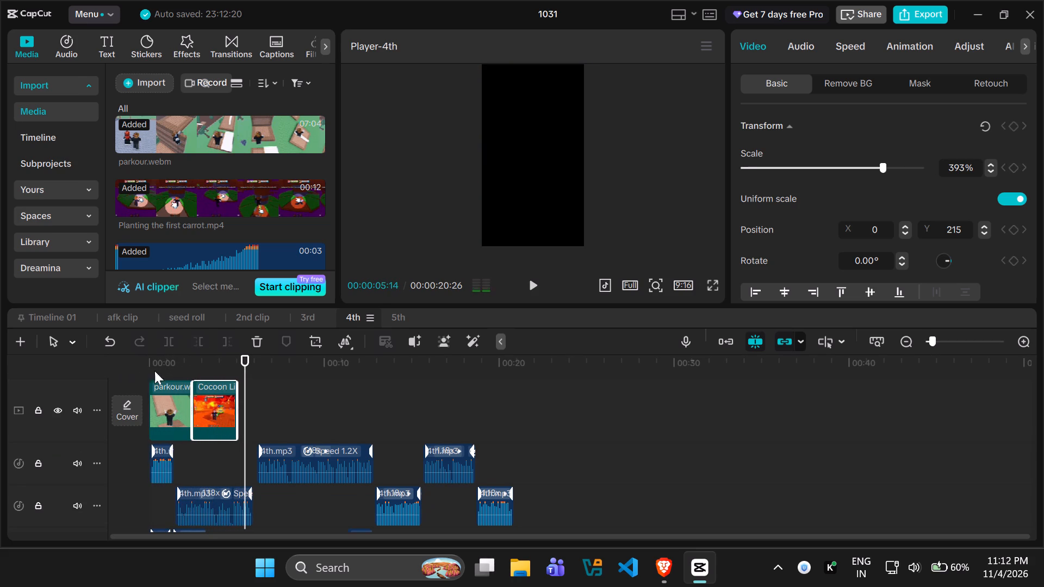
drag(245, 362, 233, 362)
key(space)
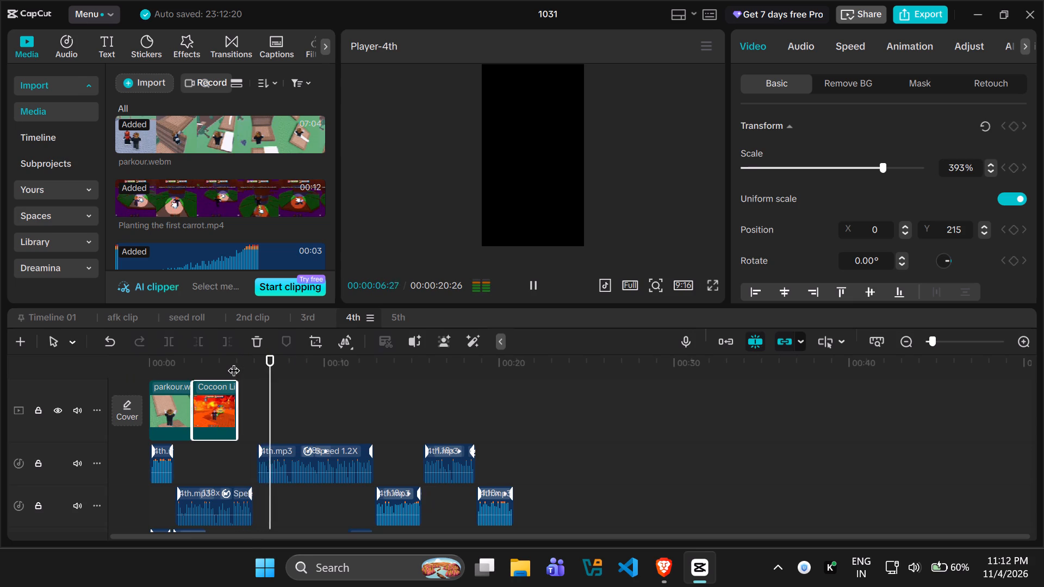
key(space)
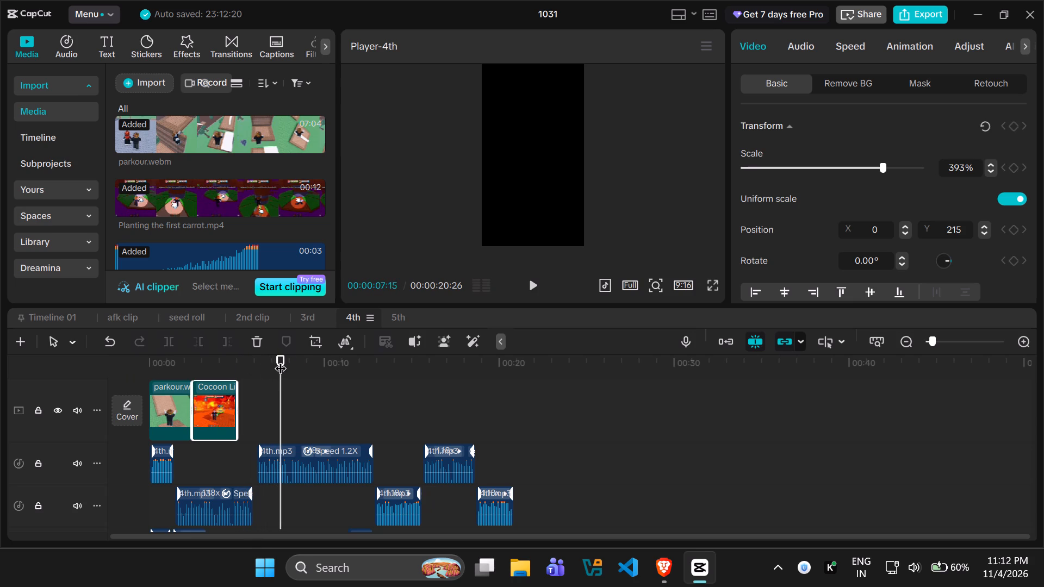
drag(280, 360, 235, 361)
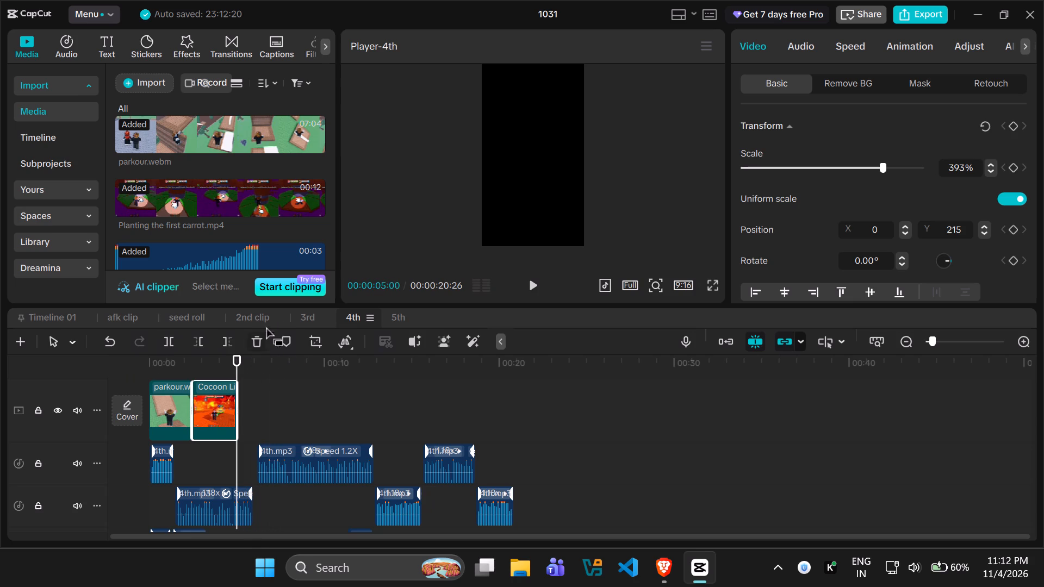
key(space)
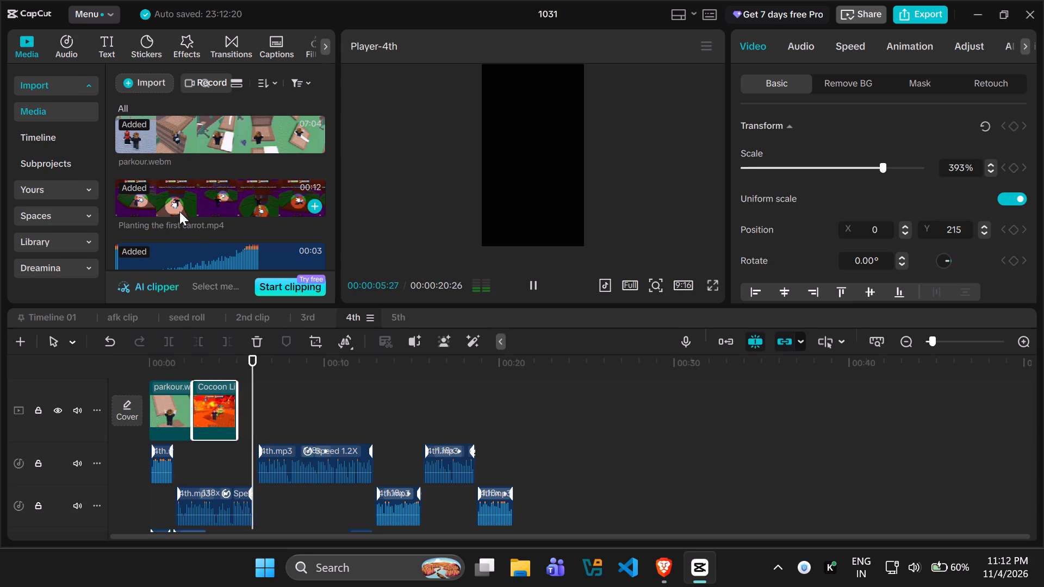
key(space)
Copy the clips from Epic Cocoon Lily to the end of the 2nd clip timeline and paste them after the Cocoon Lily seed clip in the 4th.
click(243, 316)
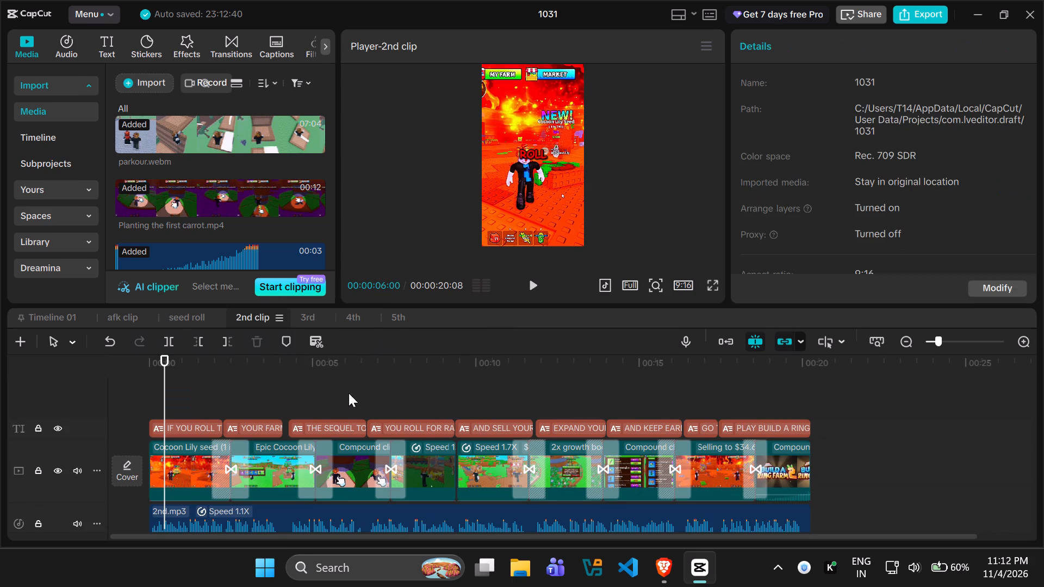
drag(854, 466, 837, 466)
drag(837, 466, 283, 465)
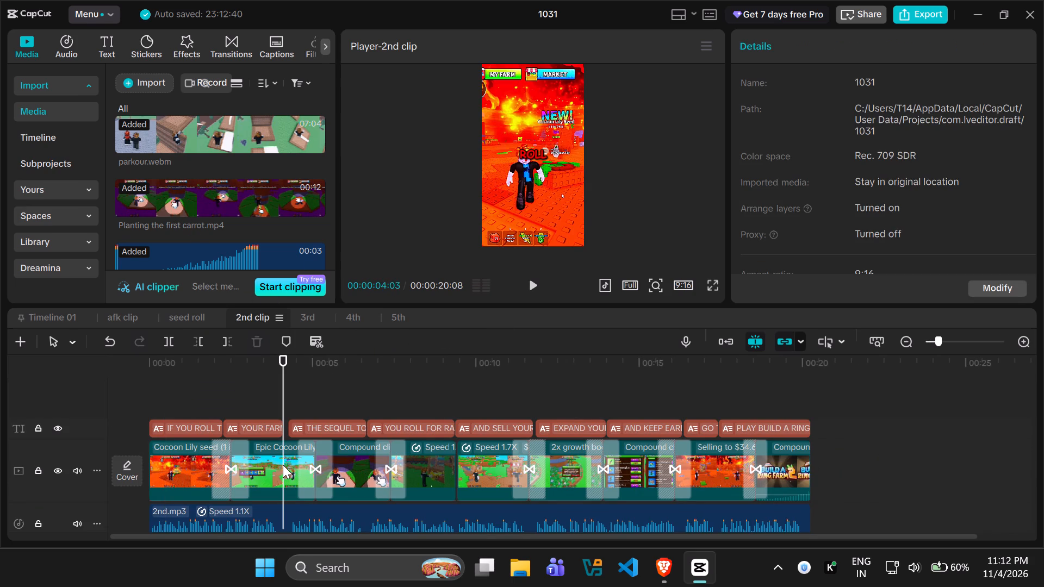
drag(840, 468, 370, 471)
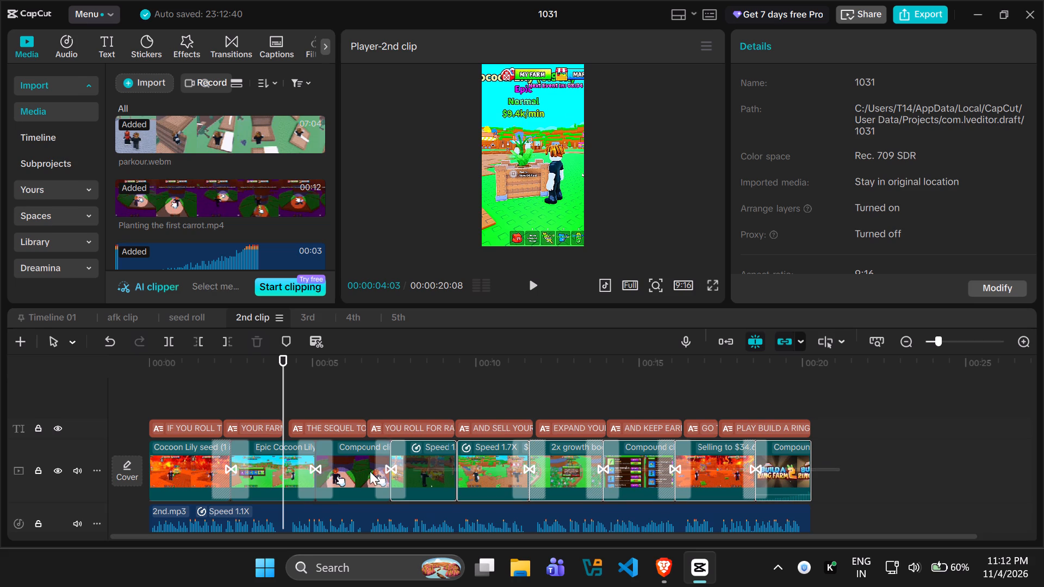
drag(370, 471, 269, 472)
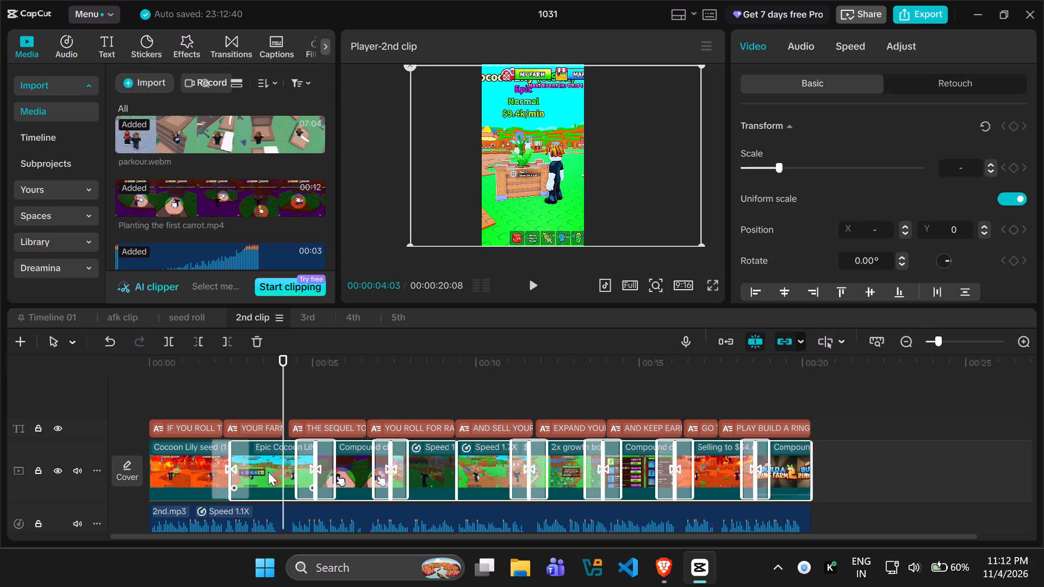
key(ctrl+c)
click(358, 313)
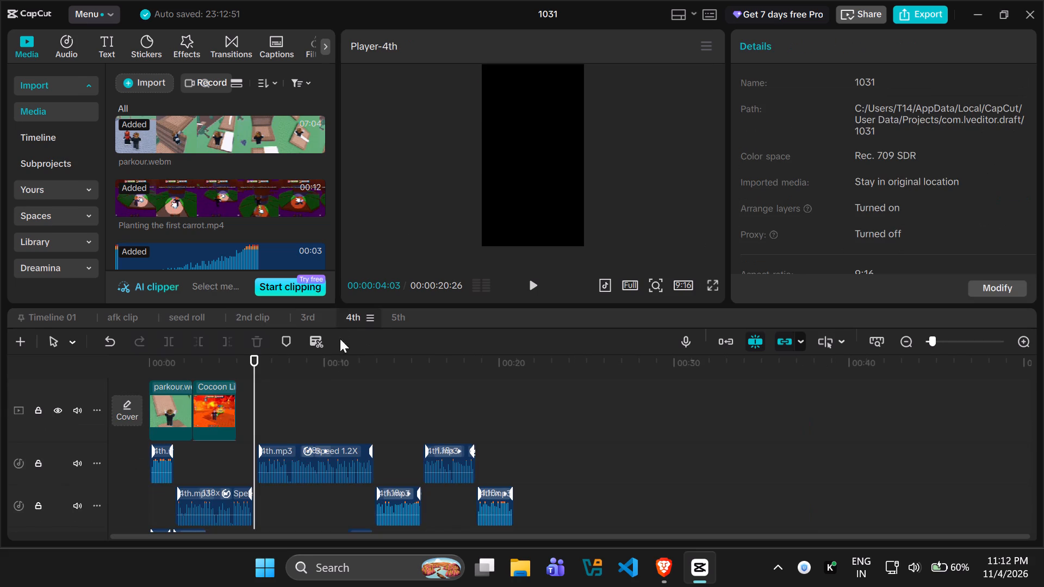
drag(263, 401, 258, 401)
drag(256, 401, 238, 401)
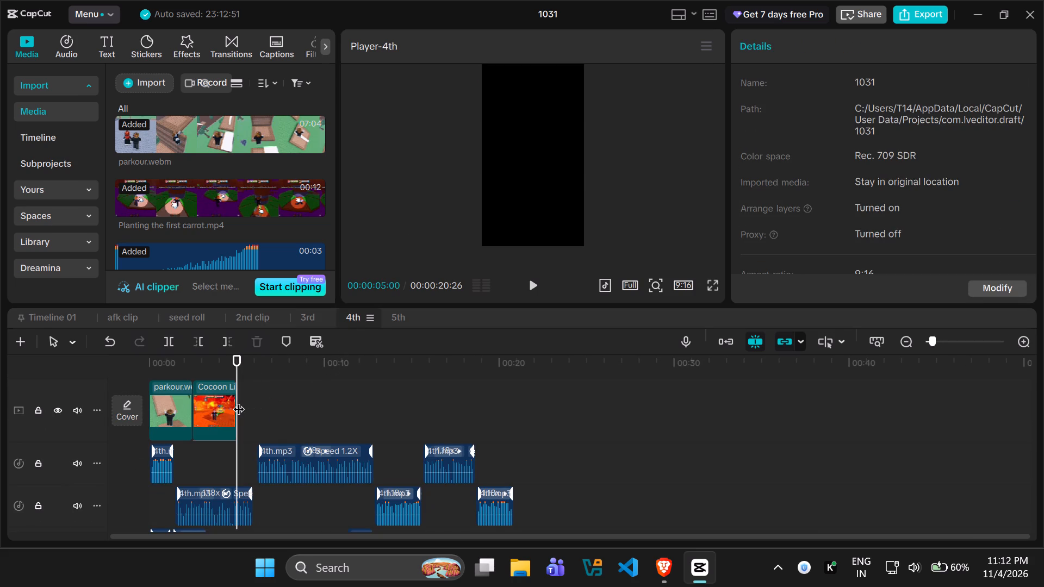
key(ctrl+v)
drag(256, 396, 260, 445)
Preview the pasted clips against the voice-over and delete the 2x growth boost clip from the 4th timeline.
key(space)
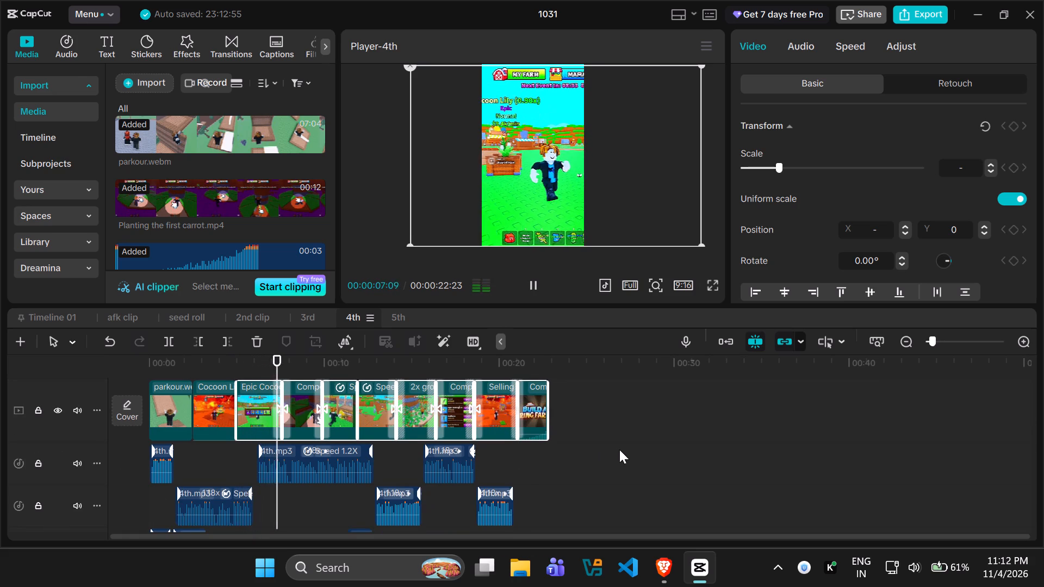
key(space)
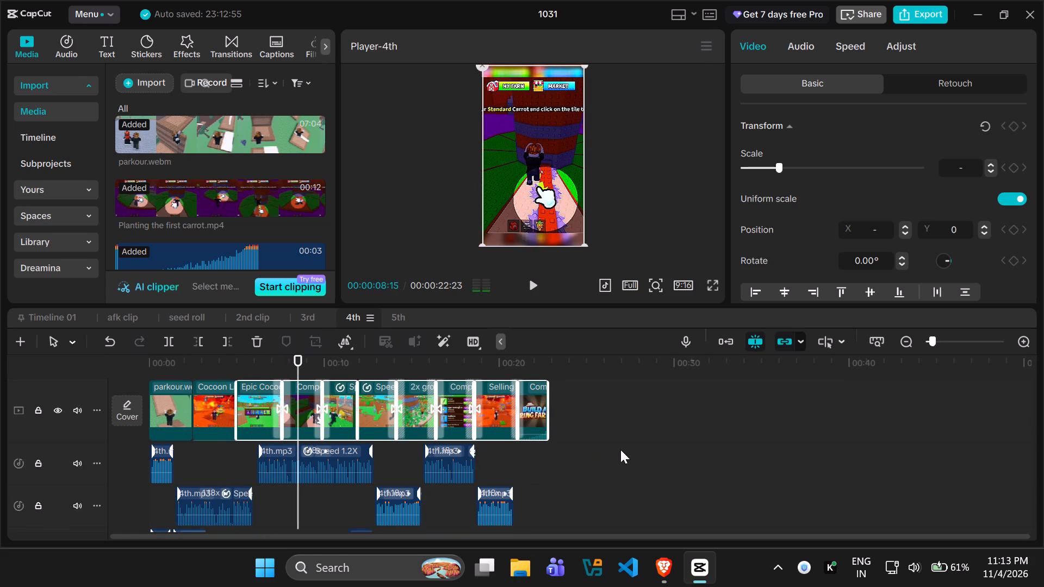
key(space)
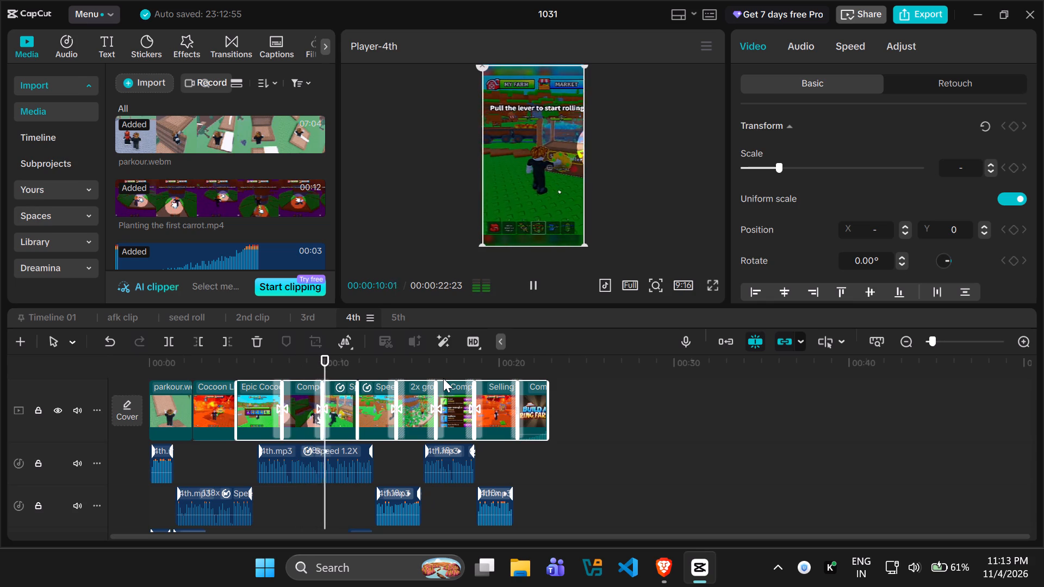
key(space)
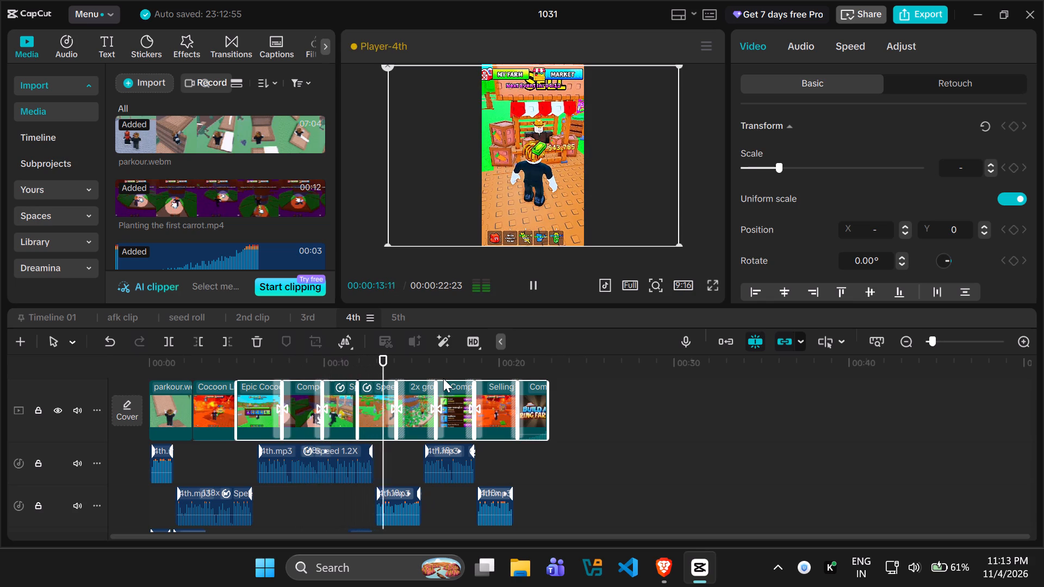
key(space)
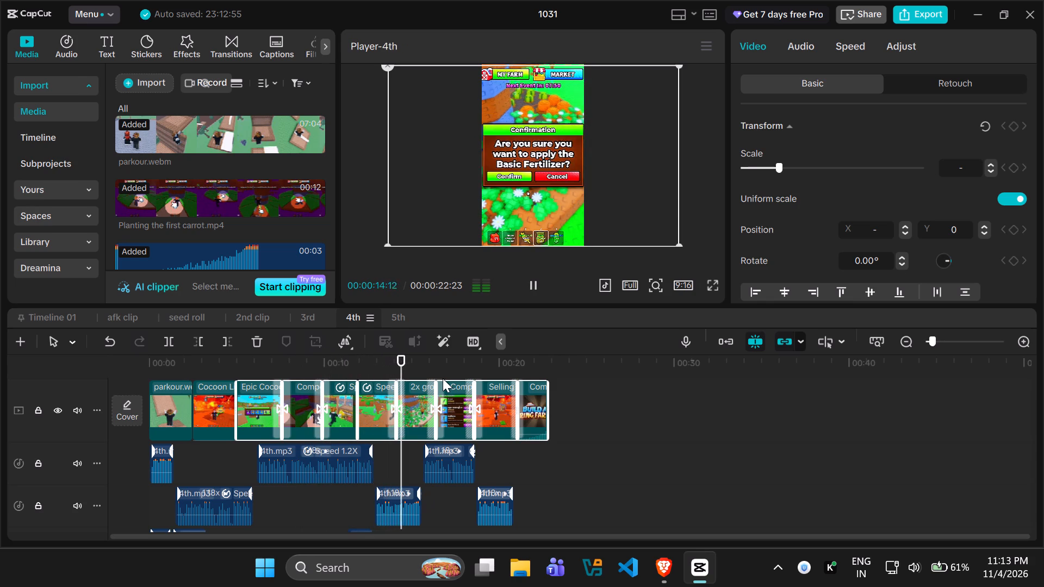
key(space)
click(412, 398)
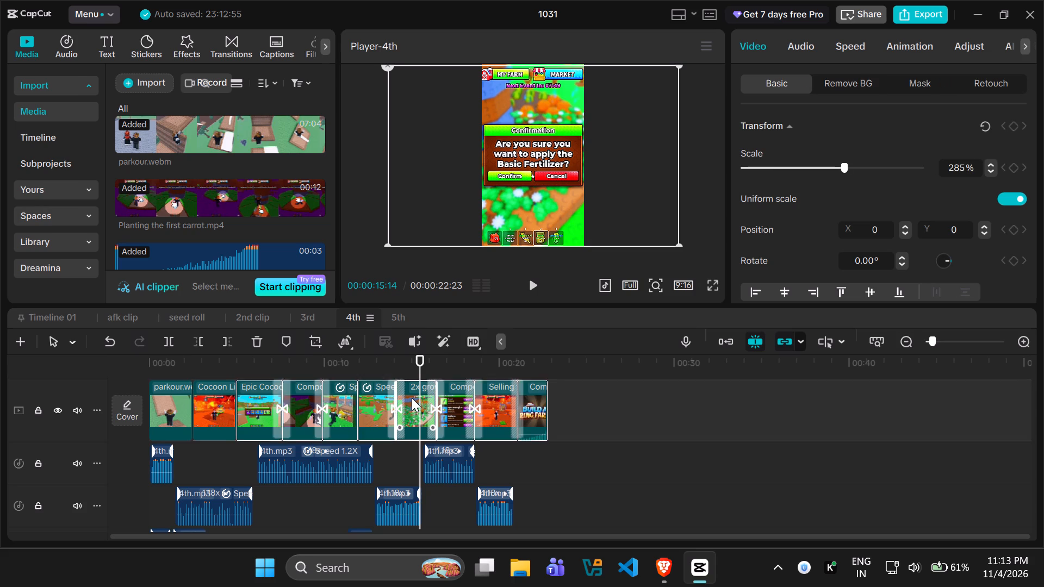
key(Delete)
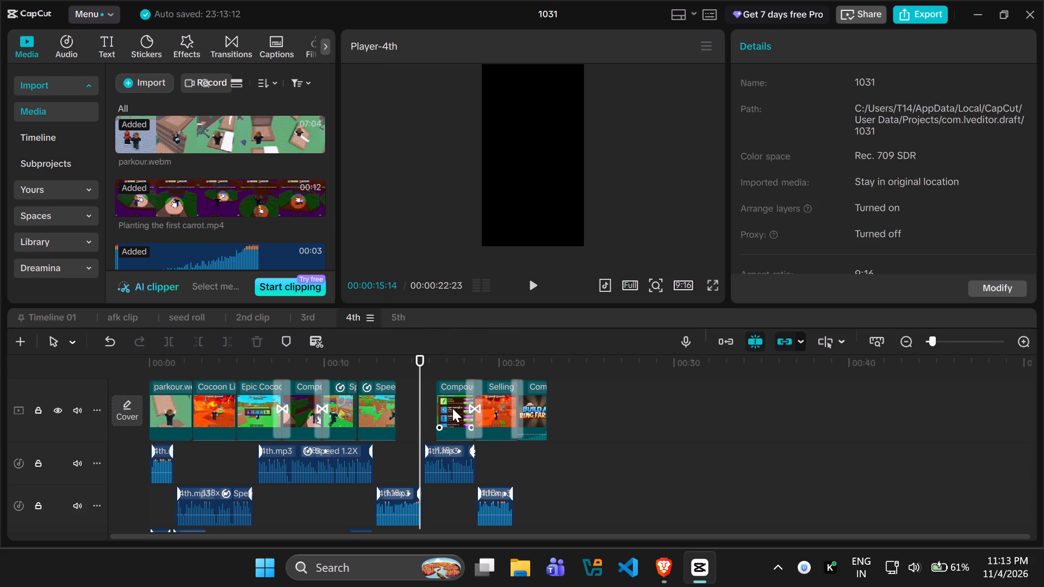
Move the last three clips earlier together so they end with the voice-over at 00:00:20:26.
ctrl+drag(422, 396, 563, 391)
drag(565, 405, 486, 405)
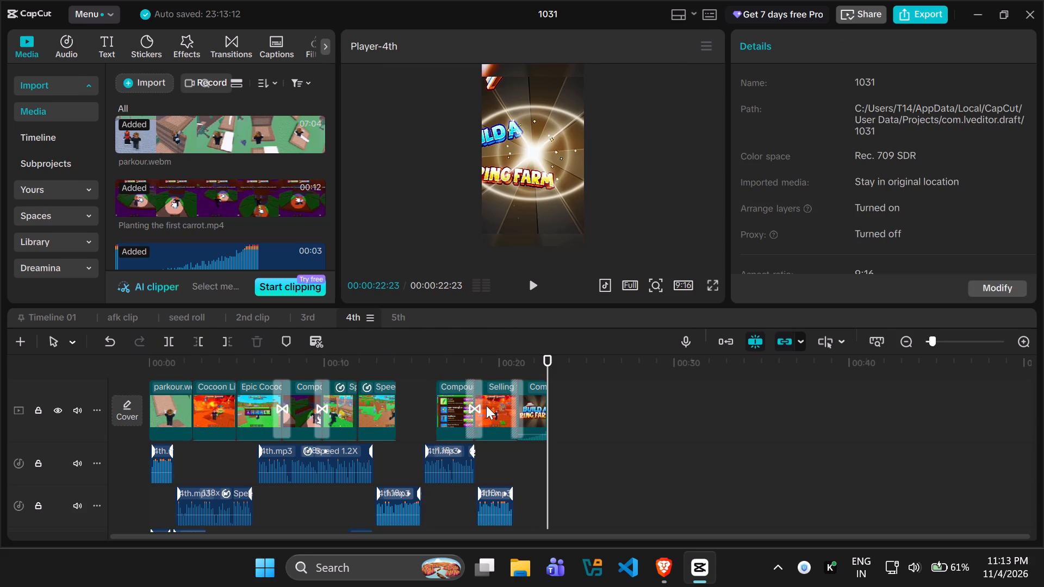
drag(486, 405, 443, 405)
drag(413, 402, 558, 404)
click(558, 404)
drag(558, 404, 449, 404)
drag(417, 404, 558, 404)
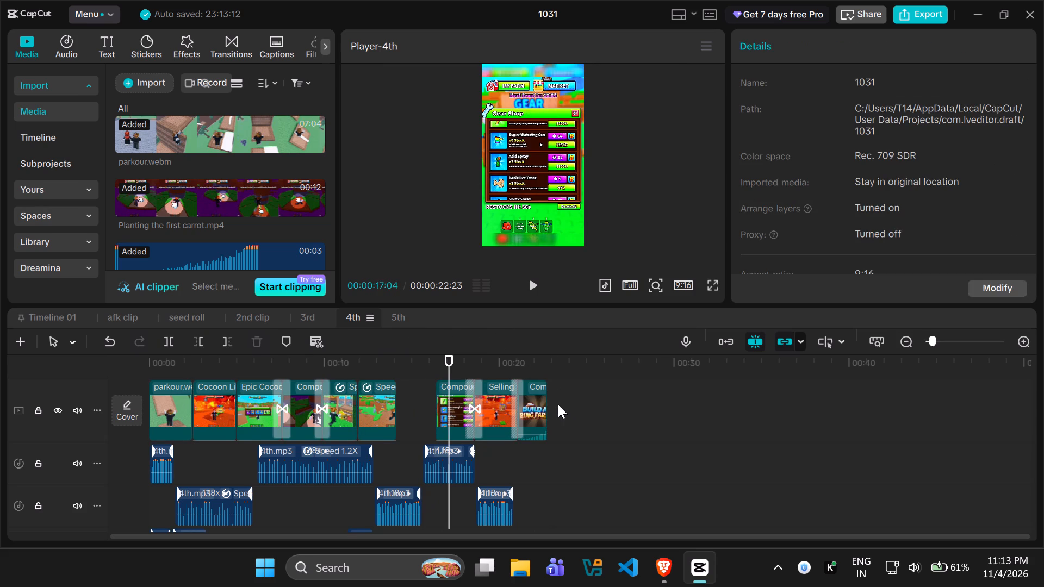
drag(558, 404, 558, 404)
scroll(573, 409, up, 1)
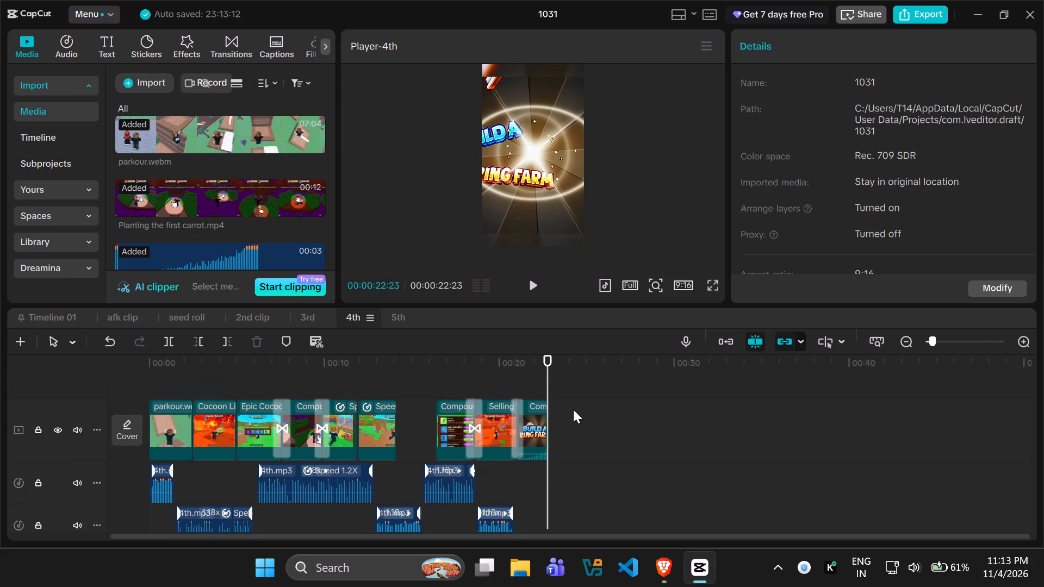
drag(562, 383, 444, 442)
drag(449, 422, 437, 422)
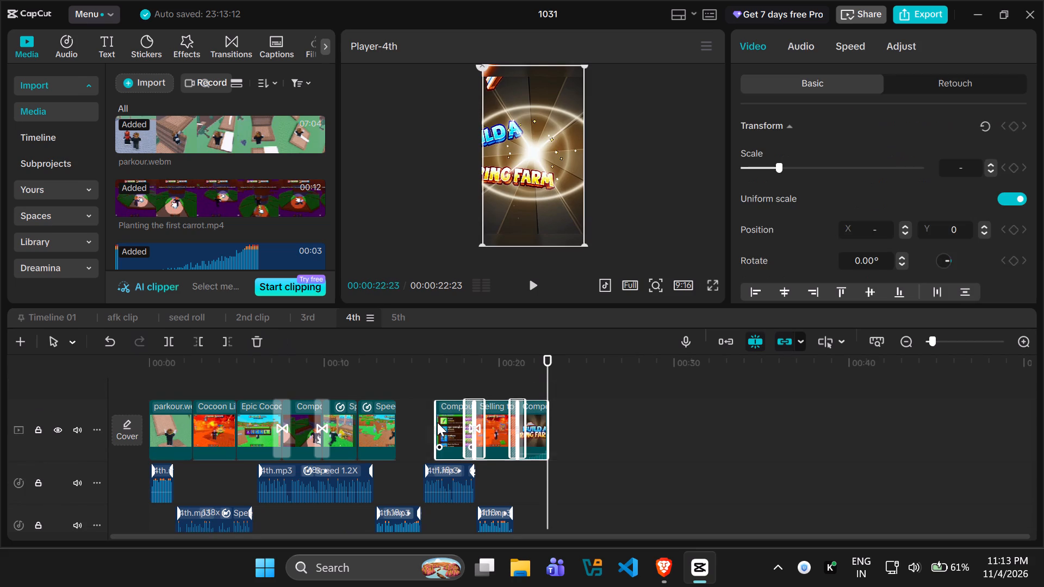
drag(437, 422, 417, 424)
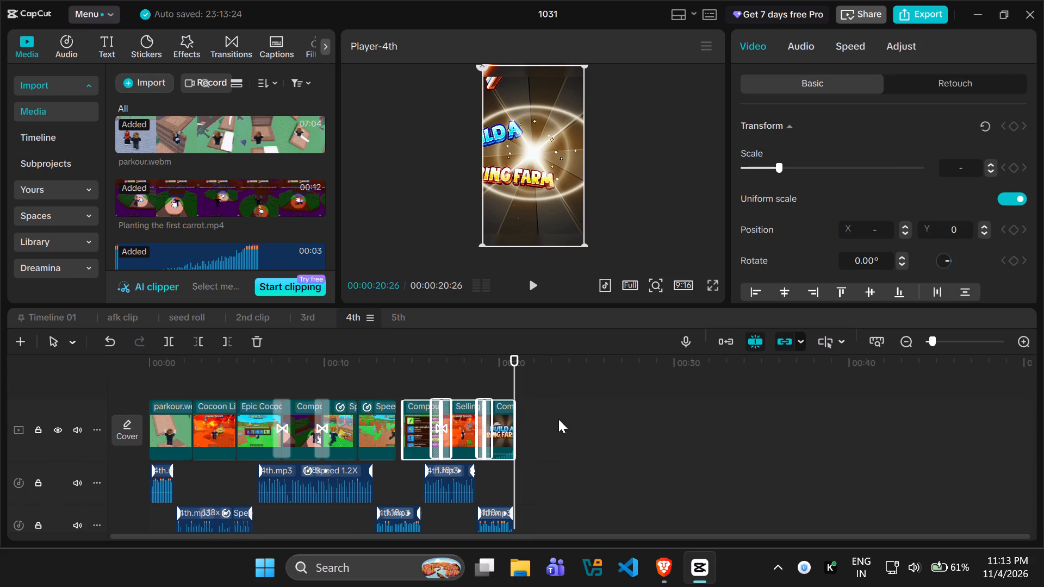
scroll(558, 419, down, 2)
scroll(525, 419, up, 1)
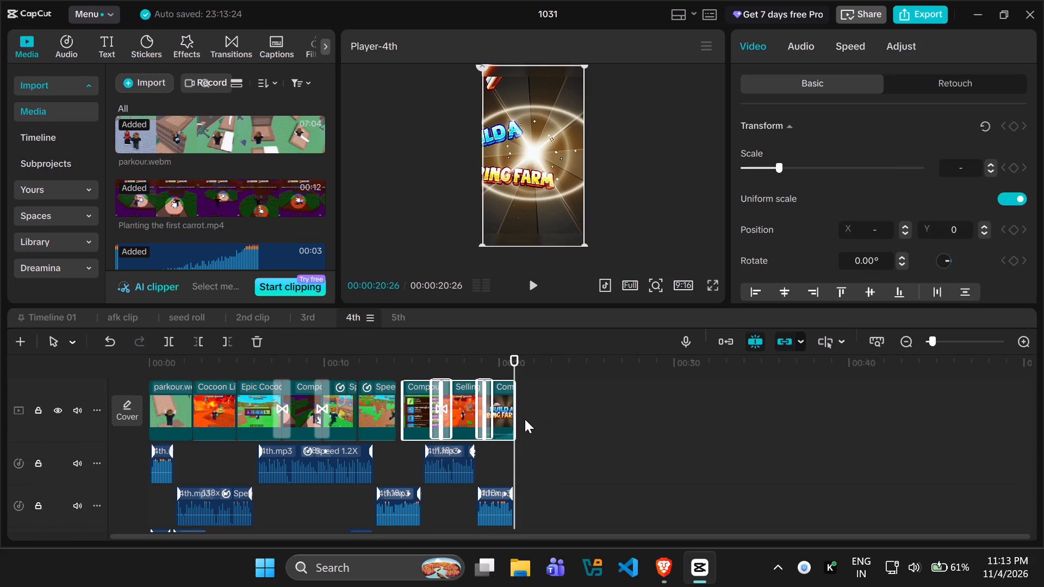
Close the gap by moving the last three clips directly against the sped-up clip, and try to lengthen the final clip.
drag(395, 403, 395, 403)
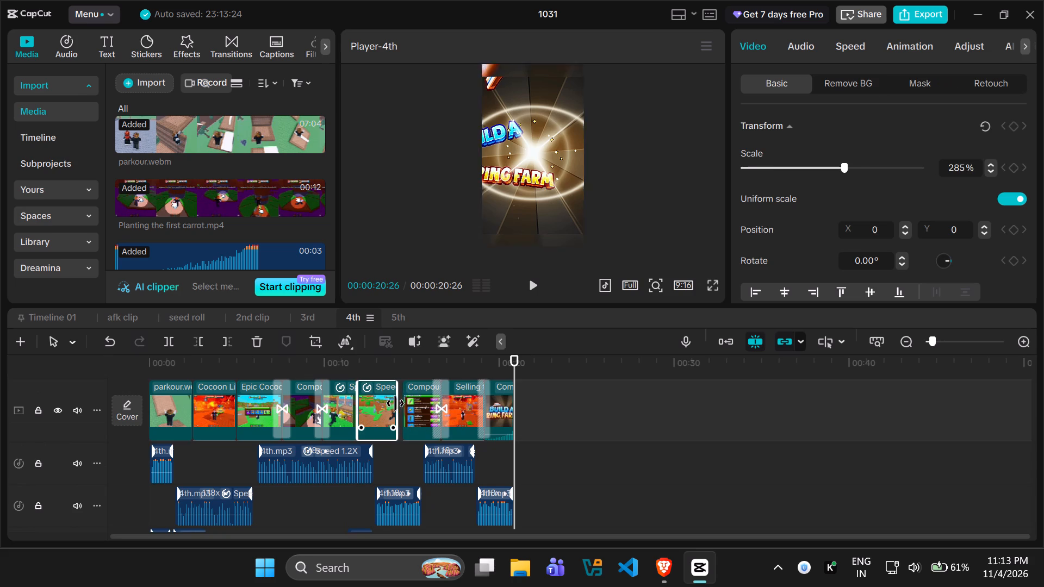
drag(395, 403, 402, 403)
drag(419, 402, 408, 402)
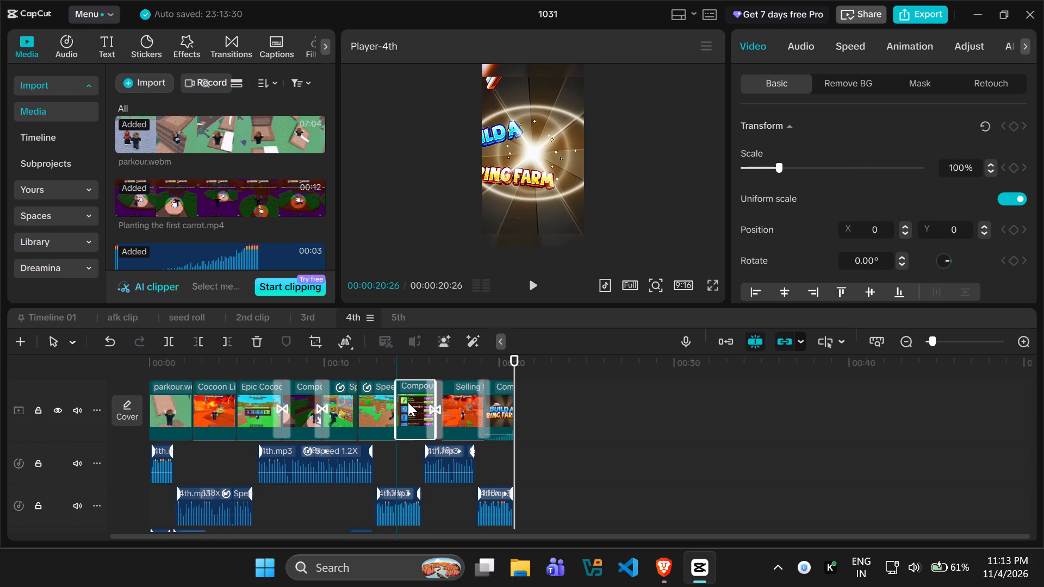
drag(408, 402, 409, 402)
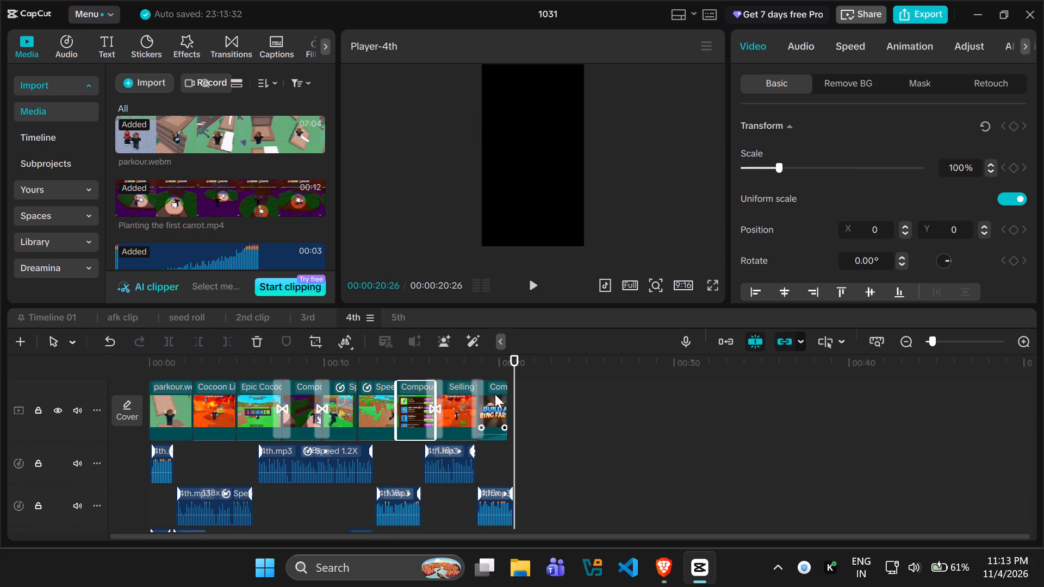
drag(508, 399, 517, 399)
Adjust the parkour clip's colour at the start of the timeline, with Temp at -14 and Saturation at 21.
drag(514, 380, 0, 378)
key(space)
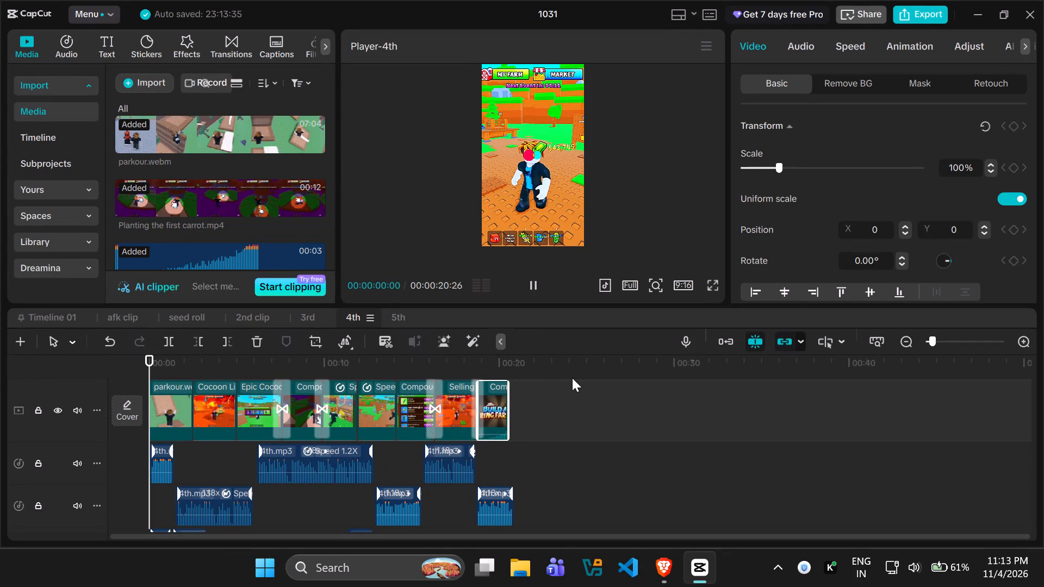
click(174, 401)
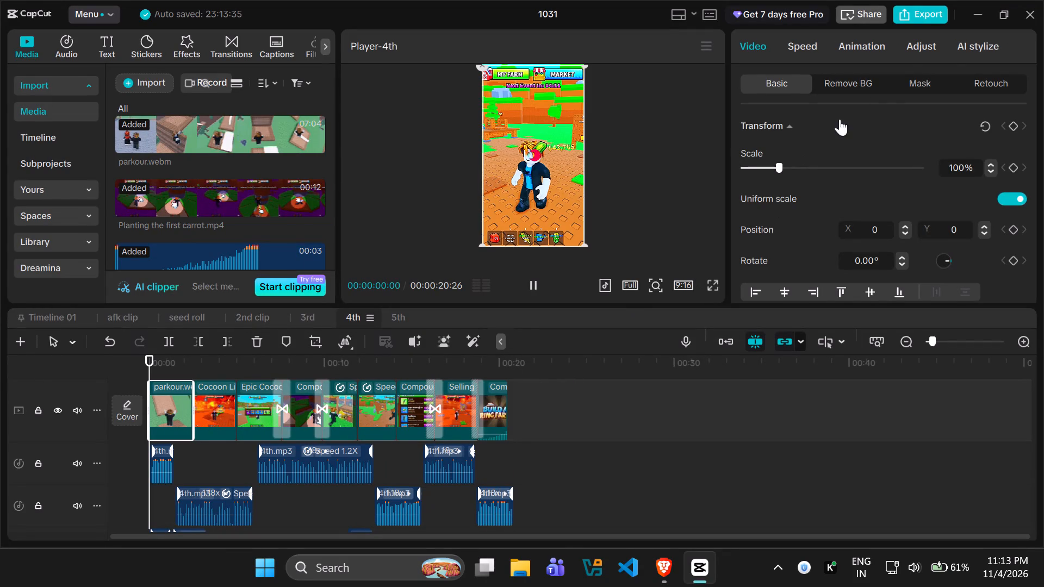
click(928, 46)
scroll(837, 201, down, 2)
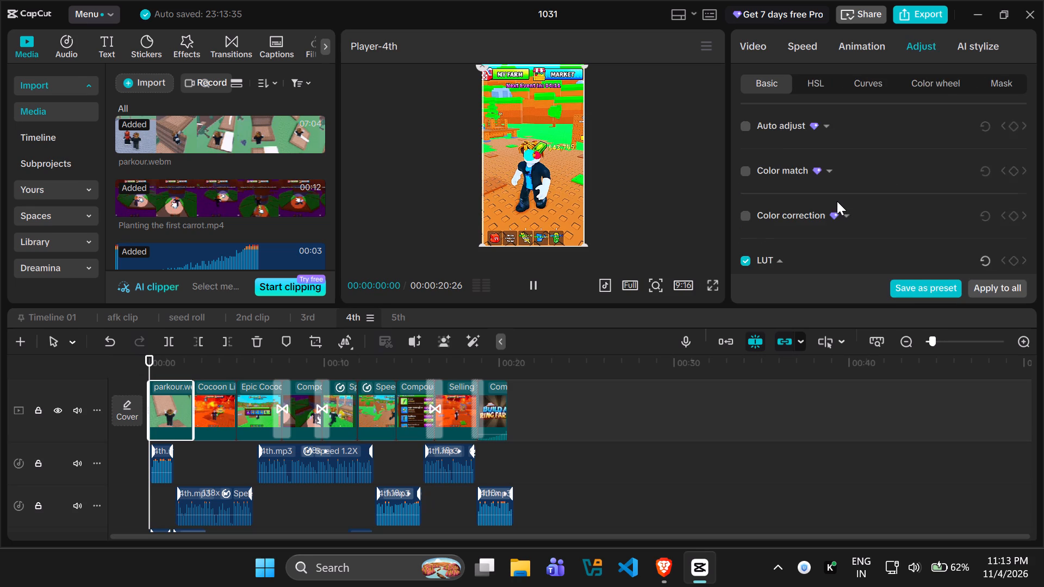
scroll(837, 201, down, 2)
drag(822, 190, 811, 190)
drag(808, 190, 805, 190)
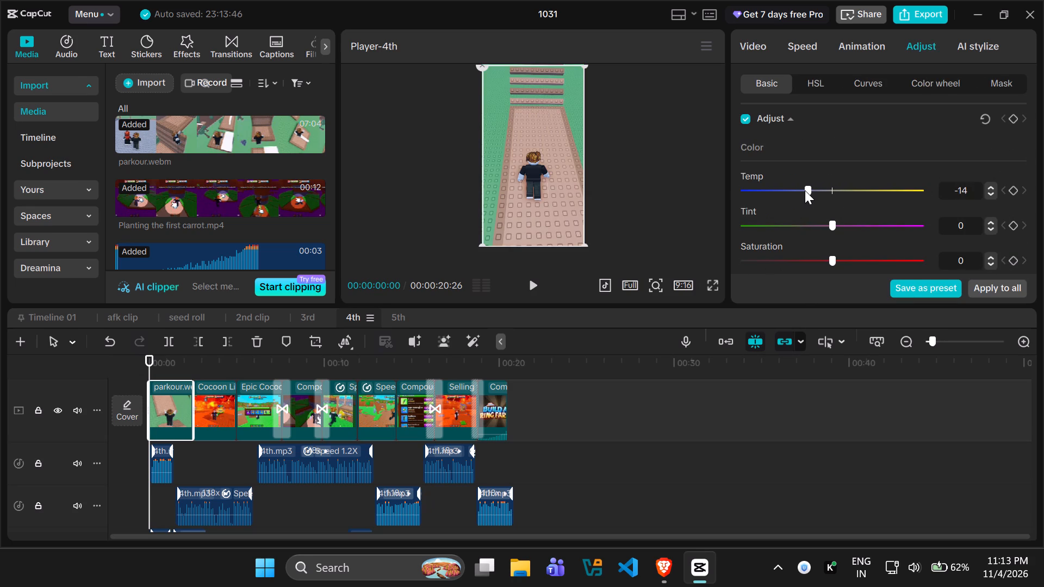
drag(805, 190, 816, 194)
drag(816, 194, 804, 199)
scroll(835, 227, down, 1)
drag(847, 185, 863, 184)
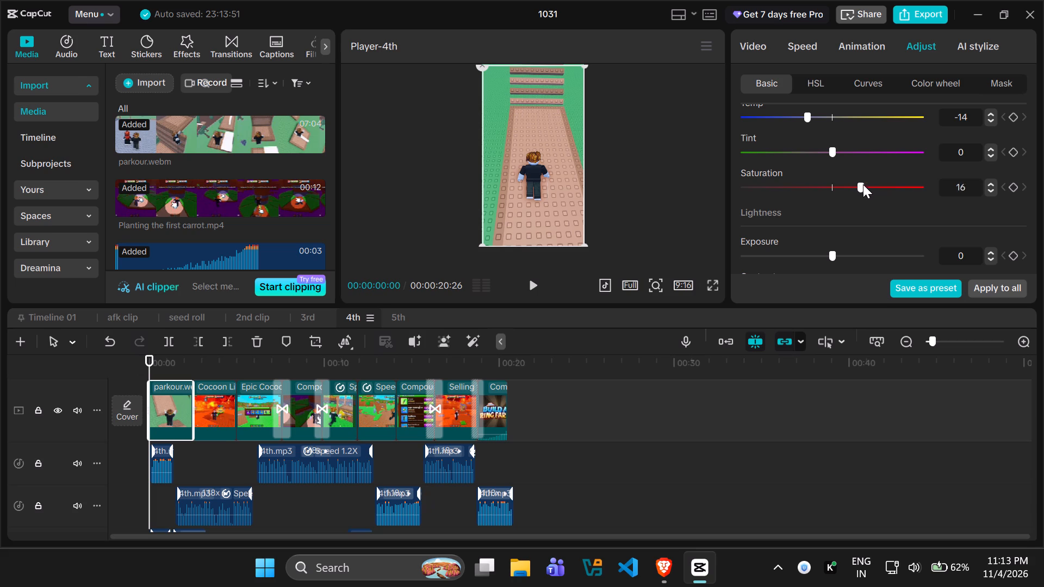
drag(863, 184, 866, 184)
Set the parkour clip's Exposure to 6 and raise its Contrast slightly.
scroll(831, 226, down, 1)
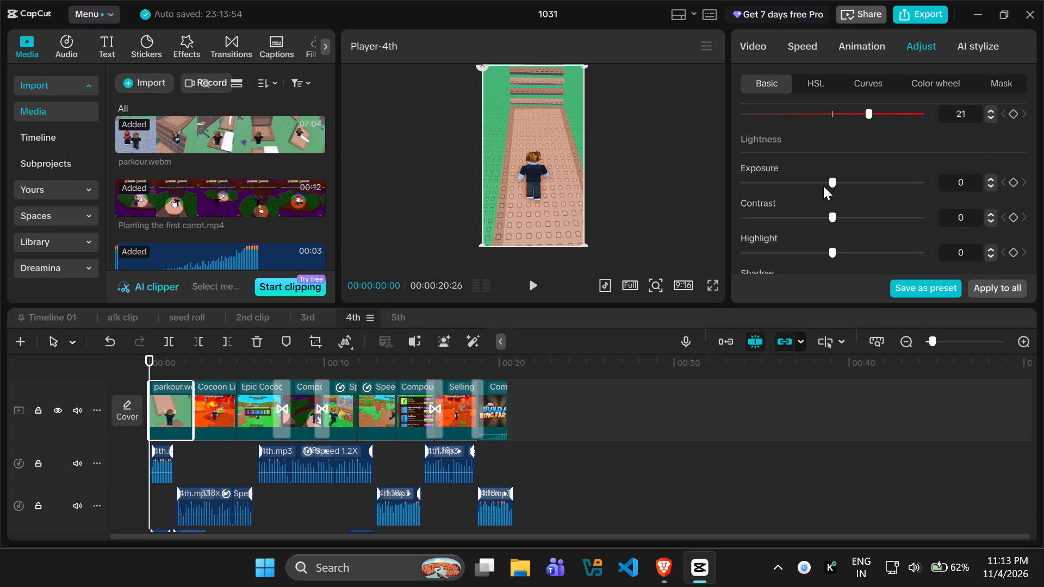
click(844, 183)
click(840, 182)
drag(845, 214, 853, 214)
Set the parkour clip's Sharpen effect to 23.
scroll(839, 222, down, 3)
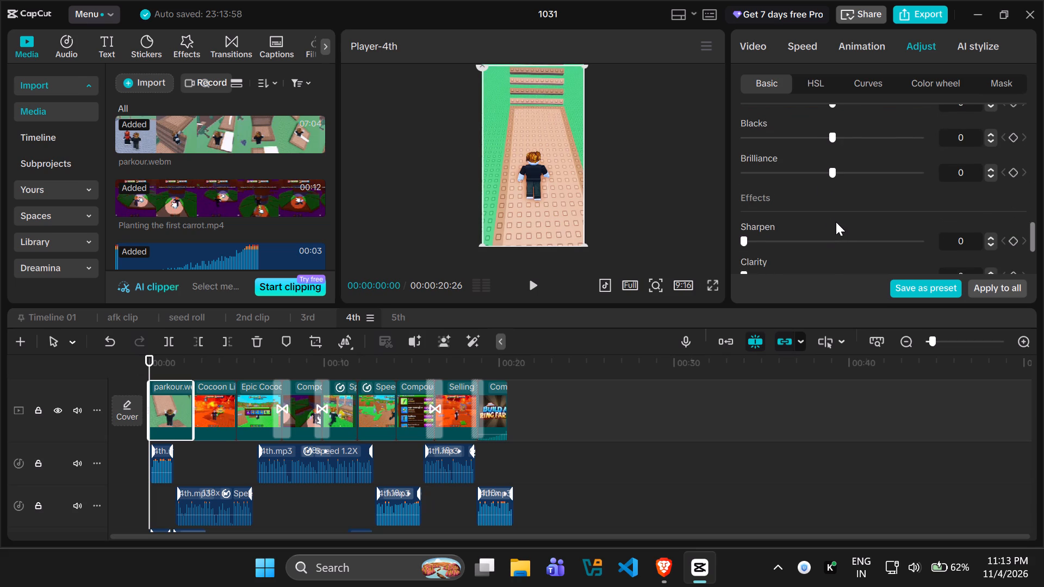
scroll(835, 222, down, 1)
drag(766, 163, 784, 169)
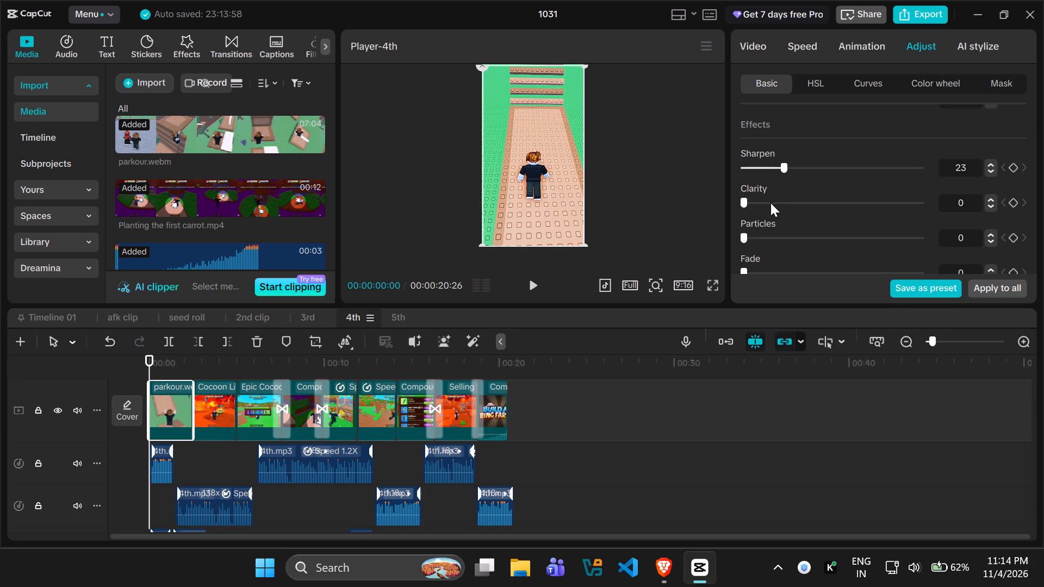
Set the parkour clip's Clarity effect to 31.
drag(770, 203, 782, 204)
drag(782, 204, 796, 204)
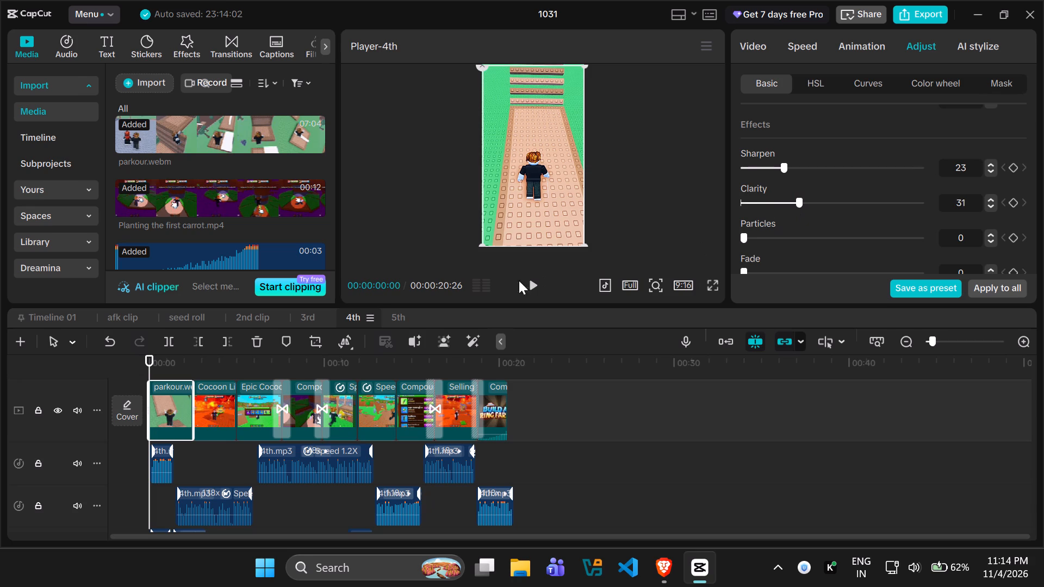
Play the 4th timeline through to its closing title clip and review the opening parkour clip again, checking the colour adjustments and cuts.
click(527, 279)
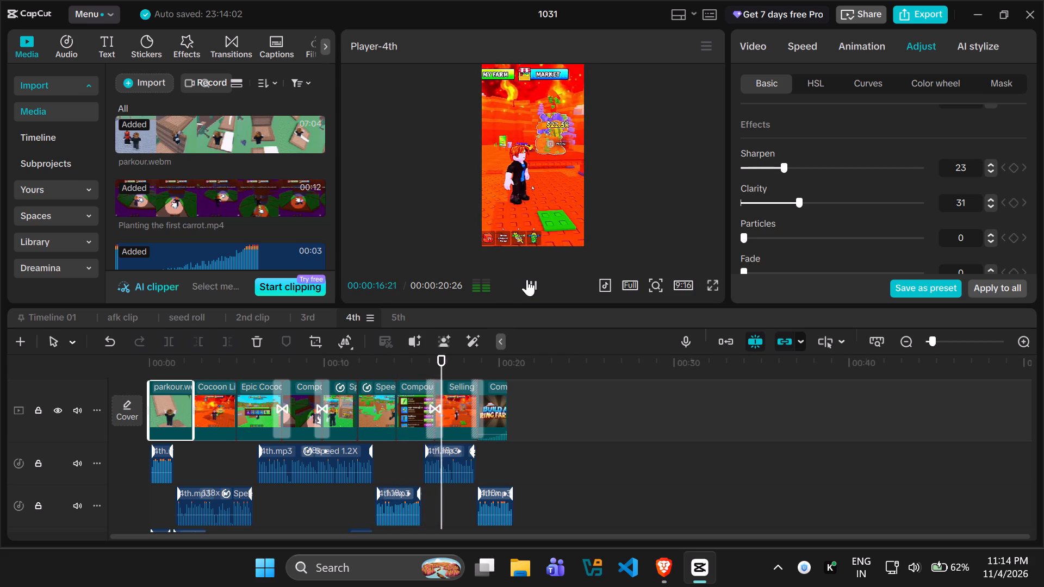
click(527, 279)
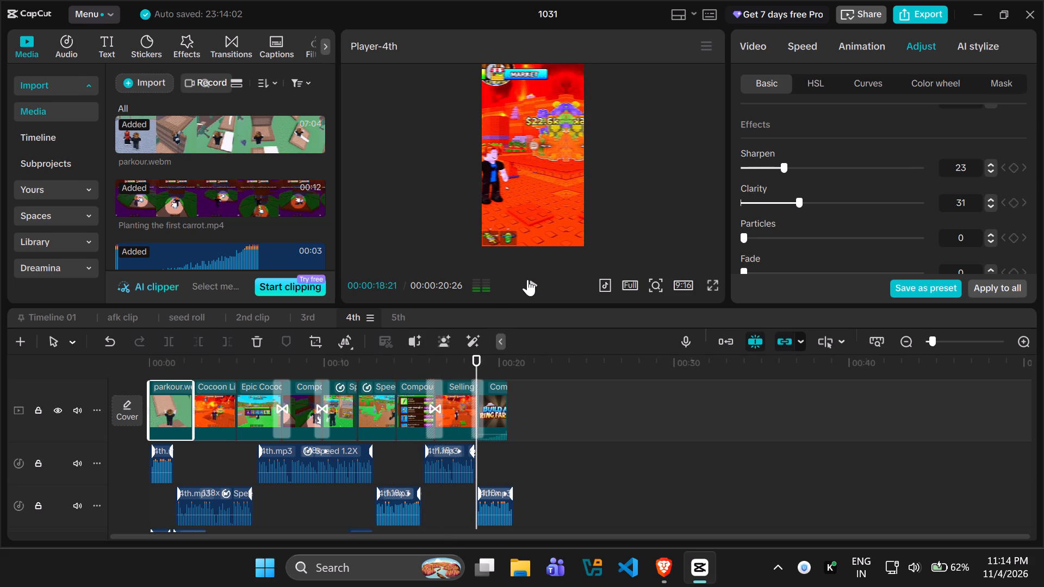
click(527, 279)
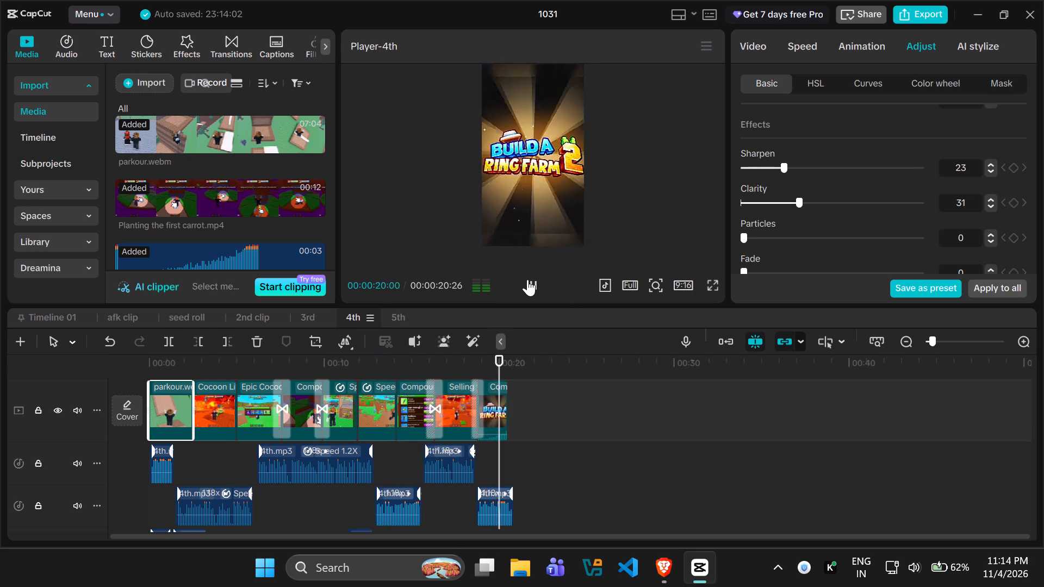
click(527, 279)
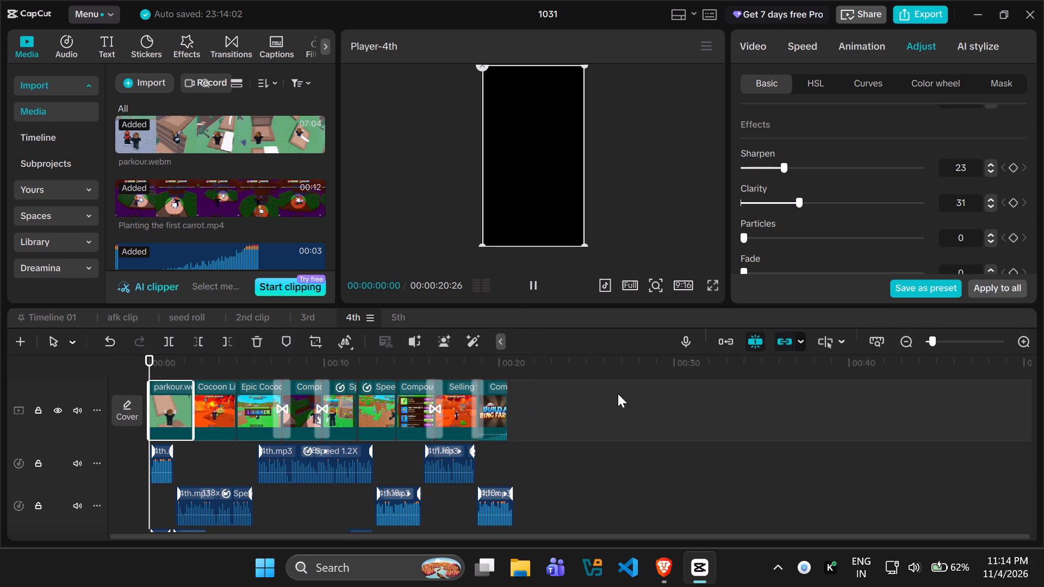
click(537, 291)
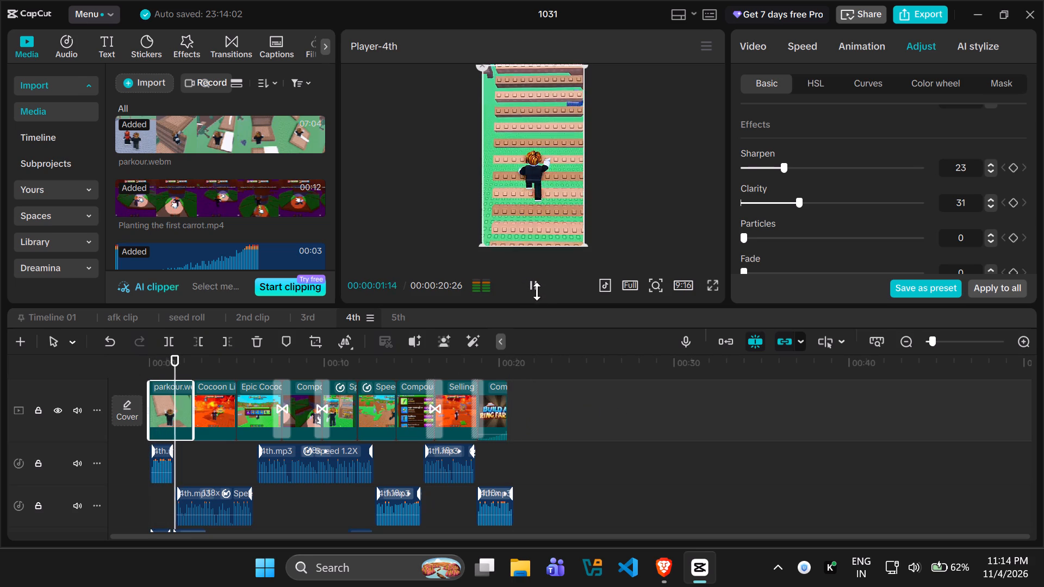
scroll(511, 401, up, 8)
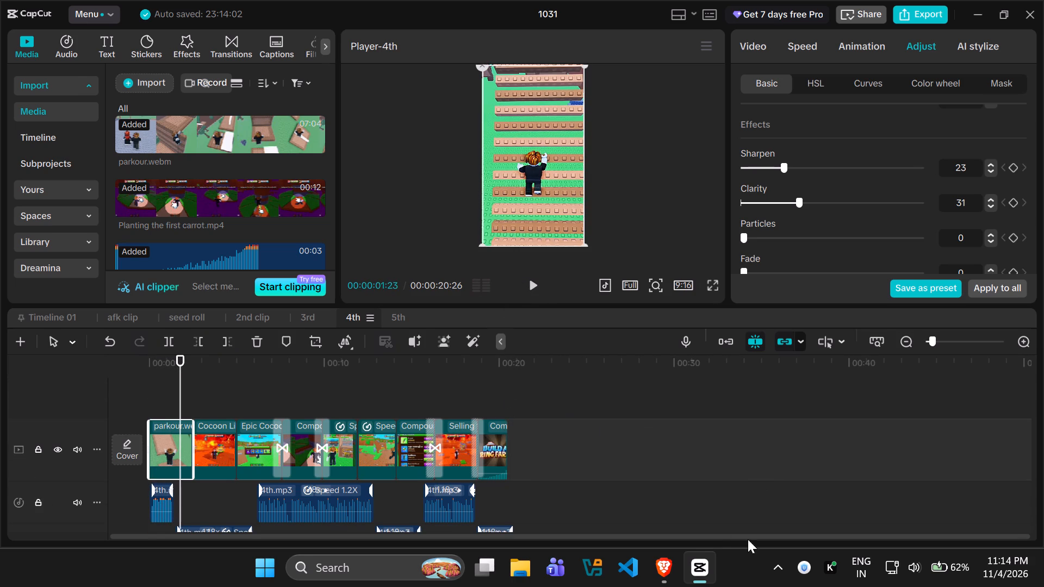
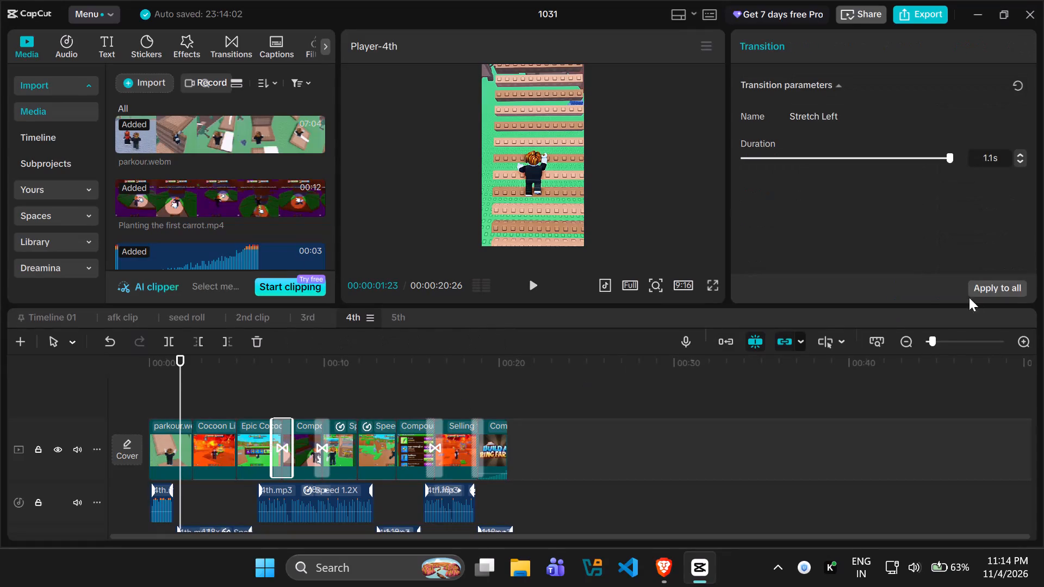
Apply the 1.1 s Stretch Left transition to all clips in the 4th timeline.
click(1000, 289)
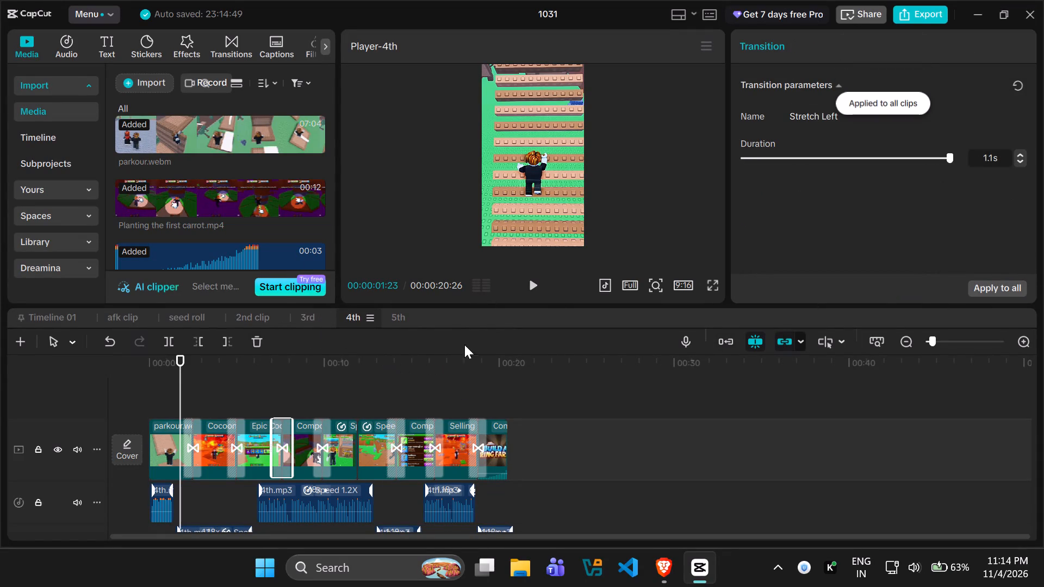
Search the stickers for "blue face" and place the shrugging blue face above the parkour clip, starting at about 00:00:00:11.
click(266, 51)
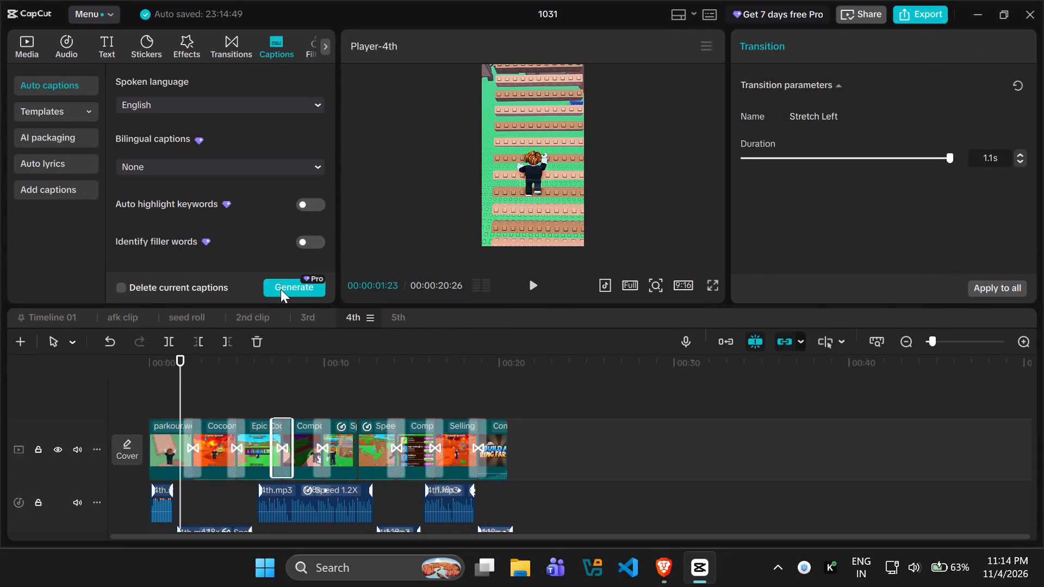
drag(179, 375, 84, 377)
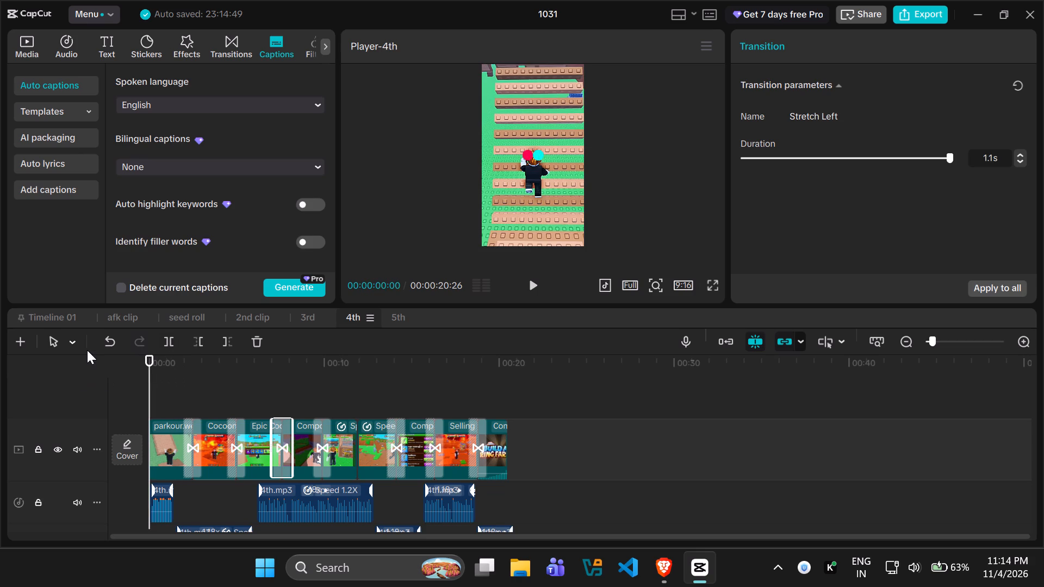
key(space)
key(space)
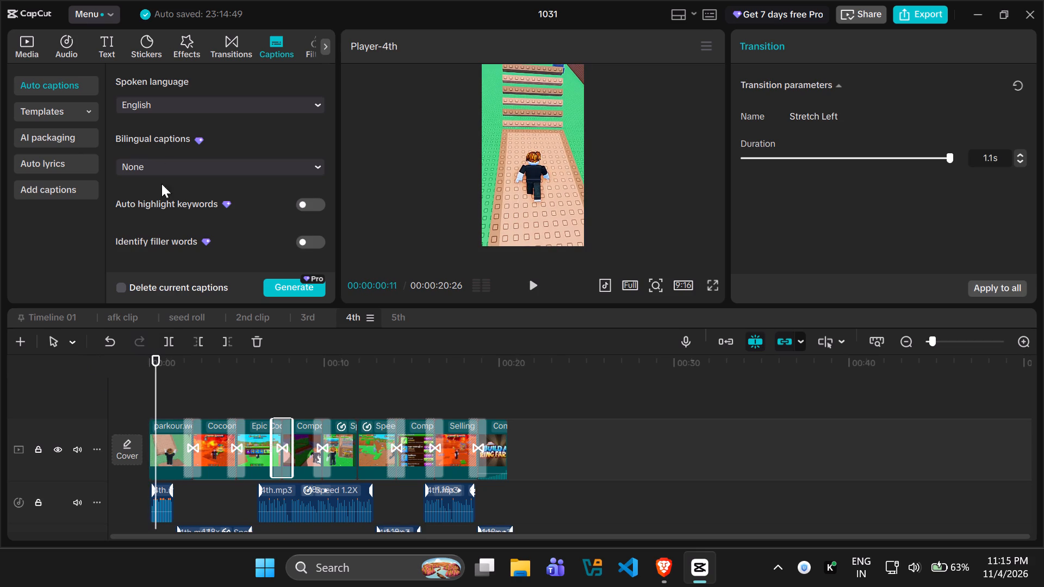
click(161, 49)
click(148, 48)
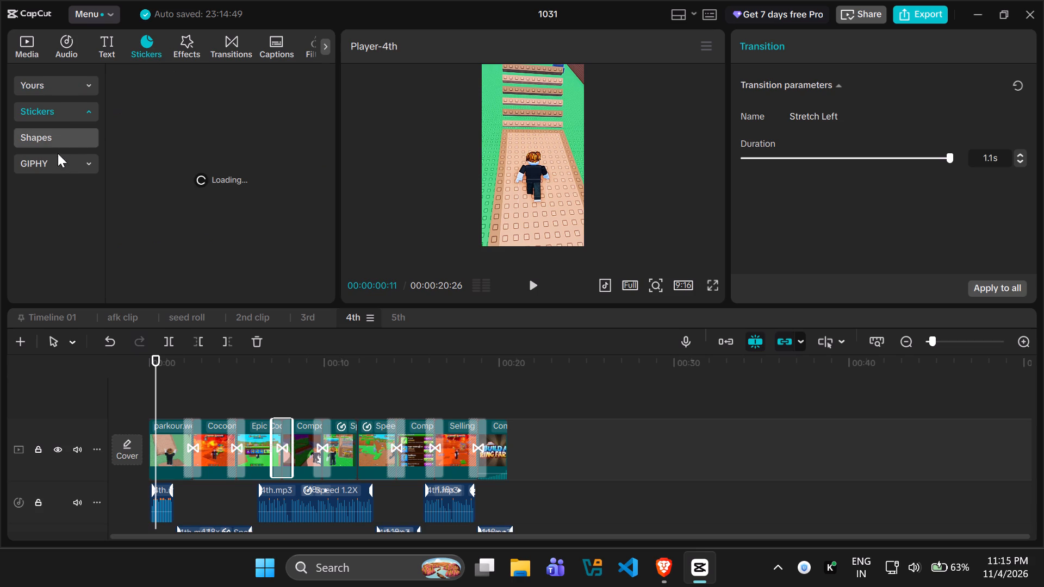
click(211, 83)
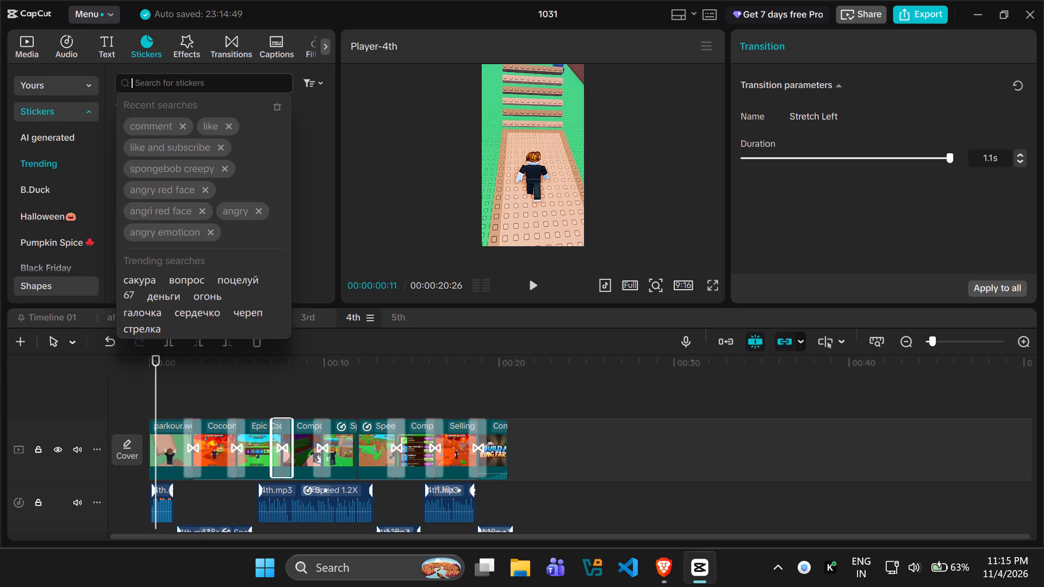
text(blue face)
key(Return)
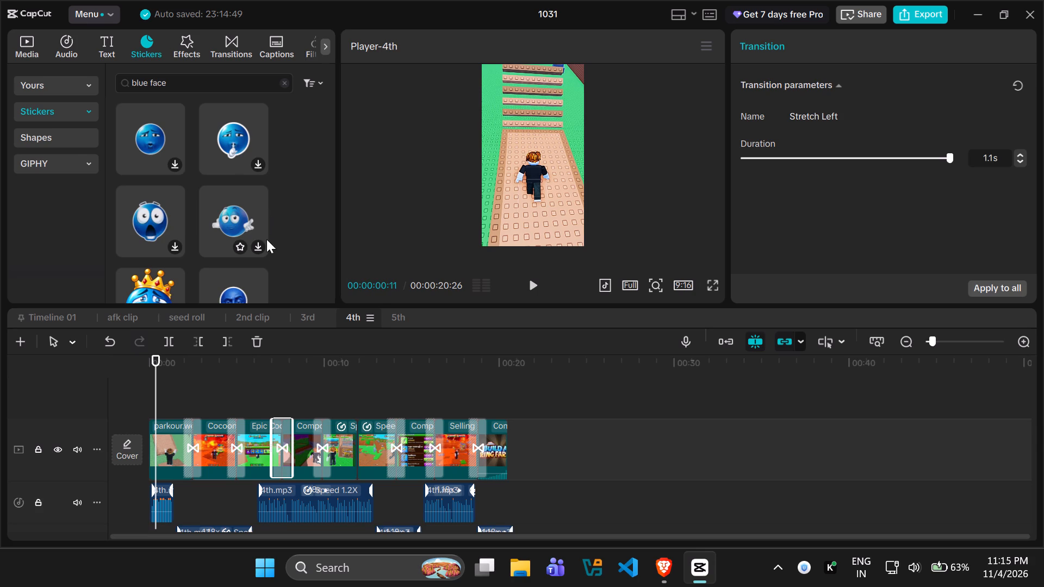
drag(229, 213, 151, 404)
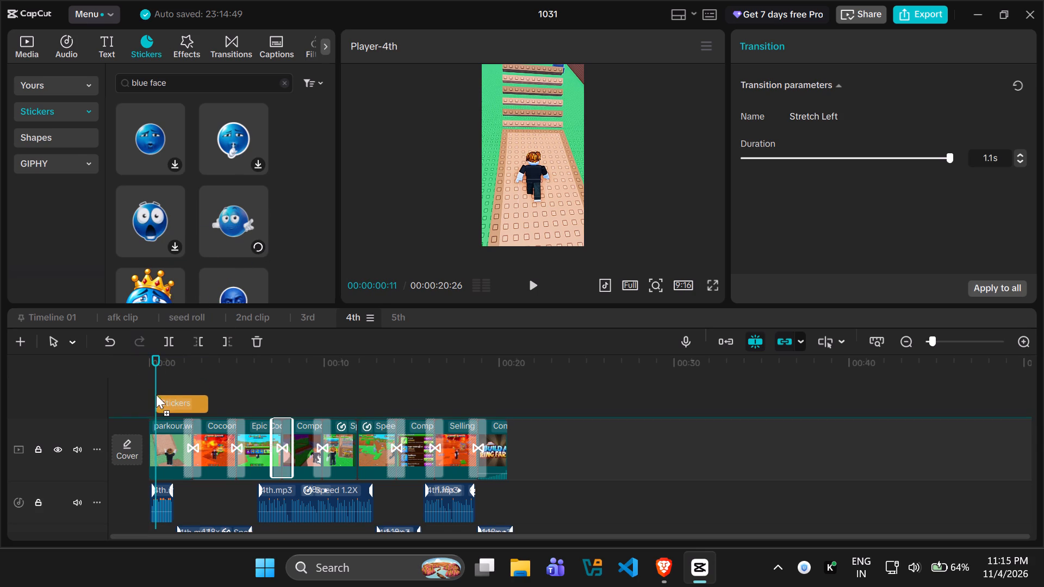
Add the shocked, open-mouthed blue face sticker on a track above the first sticker, starting at about 2 seconds.
scroll(194, 265, down, 1)
scroll(192, 261, up, 1)
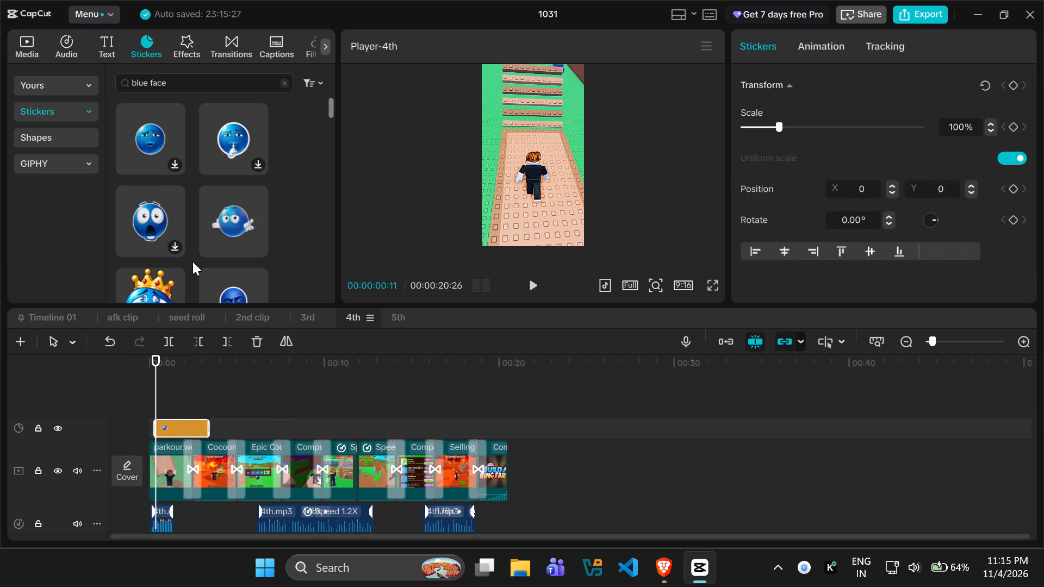
drag(156, 211, 226, 390)
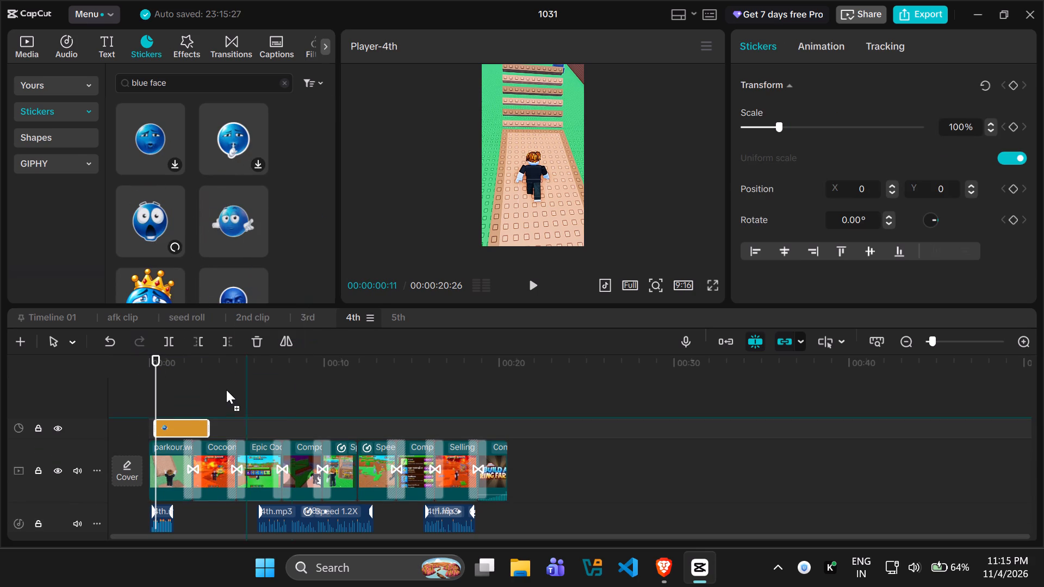
drag(226, 390, 190, 398)
Browse further through the blue face stickers for another one to add.
scroll(182, 184, down, 1)
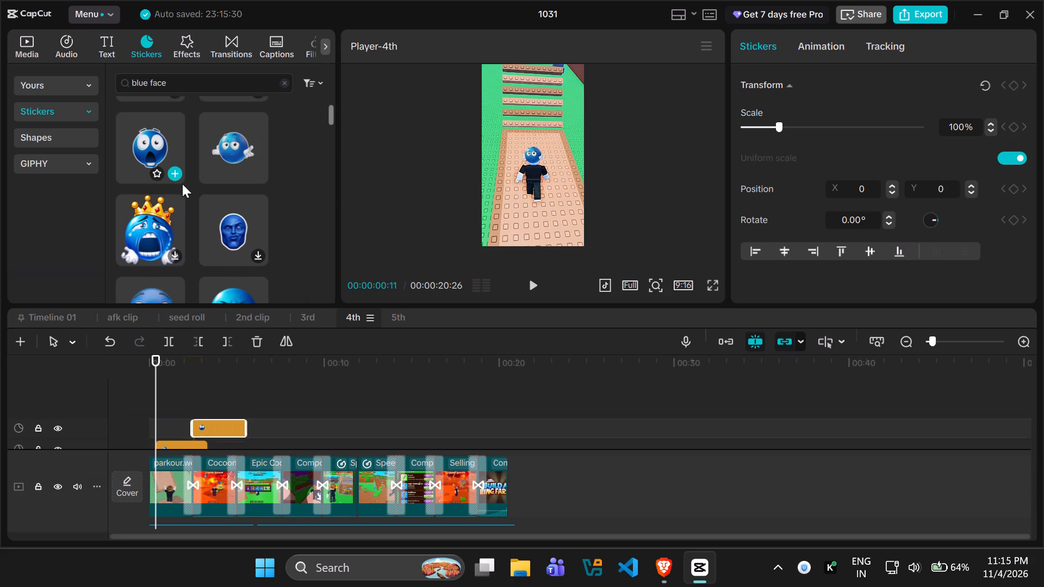
scroll(182, 184, down, 1)
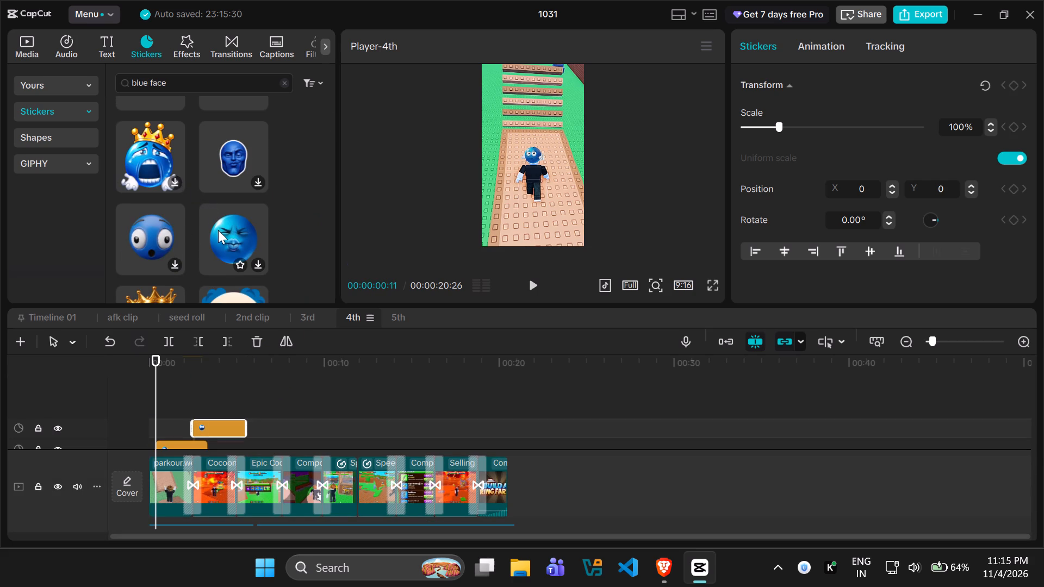